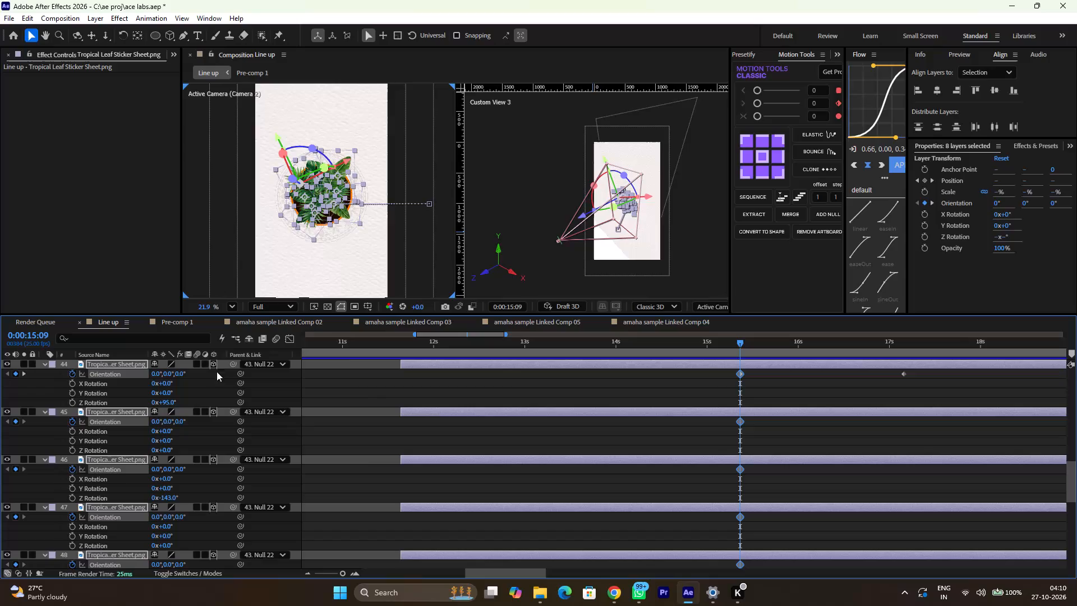
Collapse the orientation and rotation properties of the selected Tropical Leaf Sticker Sheet layers, 44 to 51.
click(44, 367)
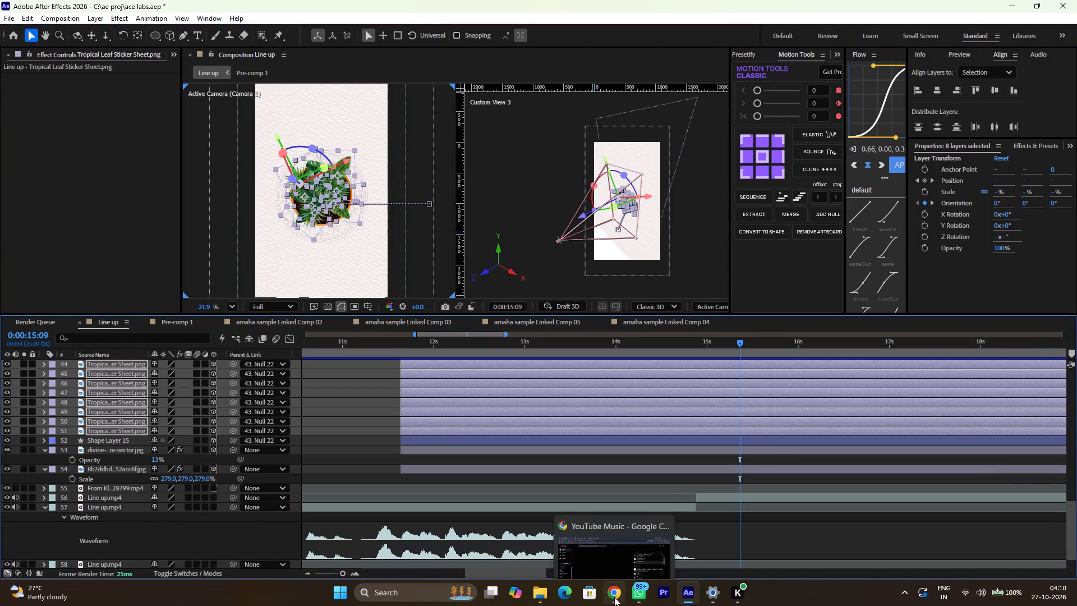
Switch to YouTube Music in Google Chrome and toggle playback of the current song.
click(614, 597)
key(space)
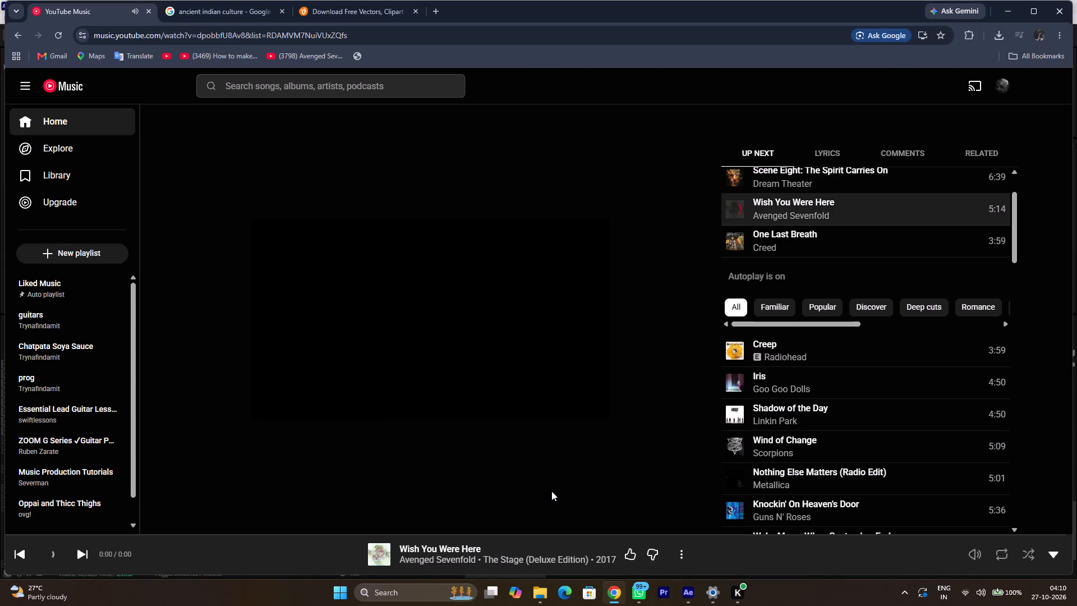
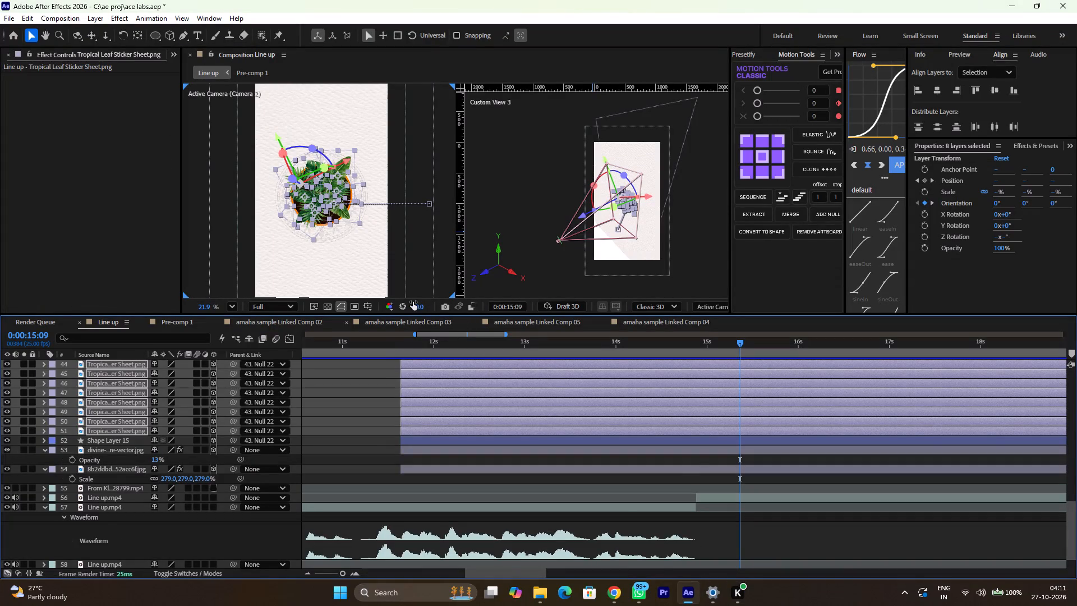
Scrub the timeline between about 0:00:11:24 and 0:00:16:19 to review the plant's motion against the leaf layers' keyframes.
drag(401, 342, 445, 361)
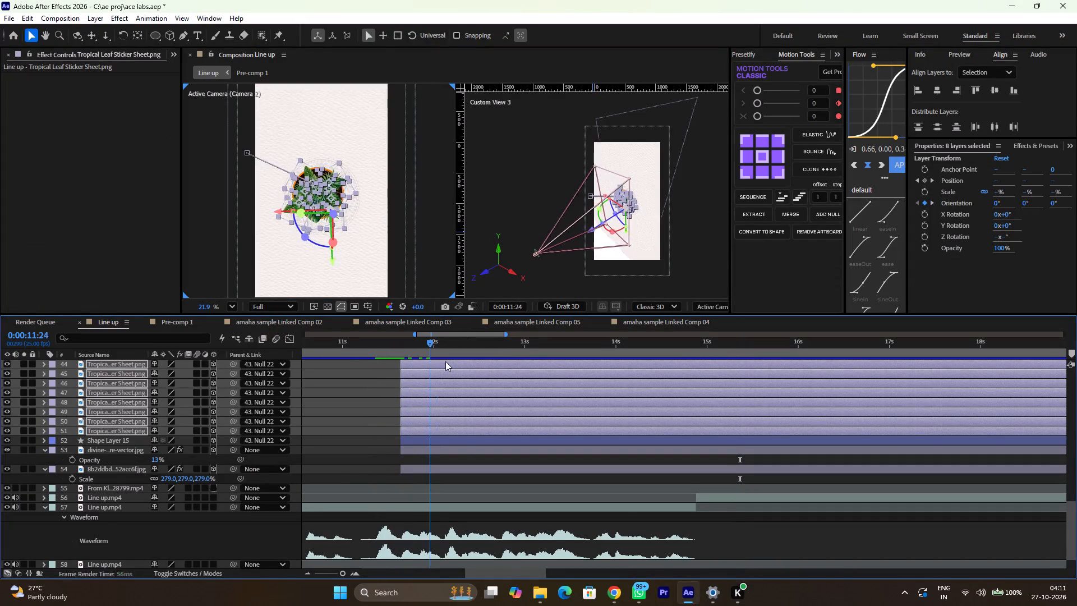
drag(445, 361, 623, 380)
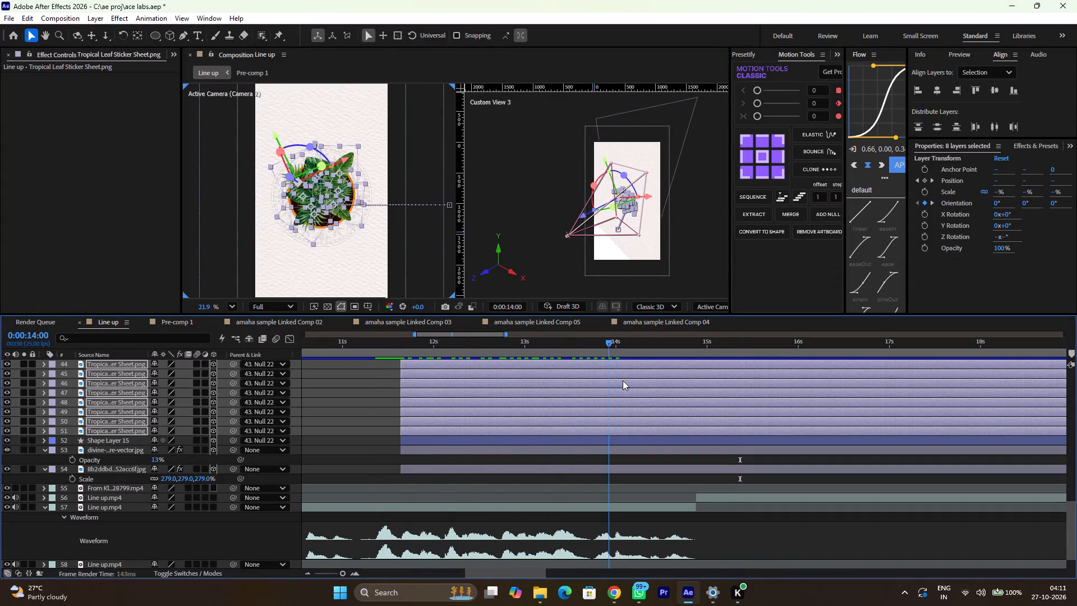
drag(623, 380, 527, 379)
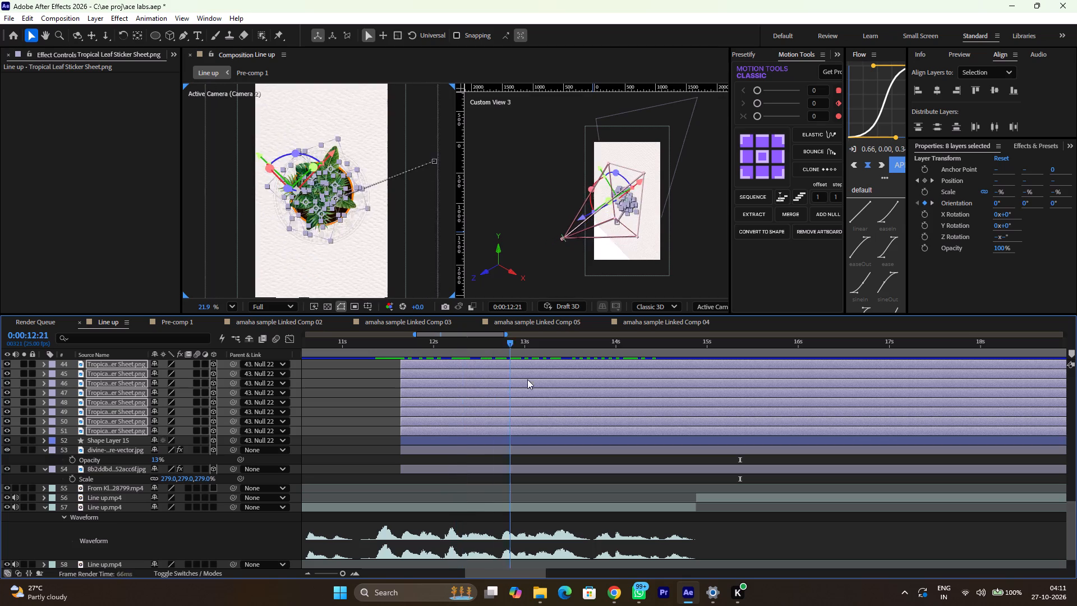
drag(527, 379, 533, 393)
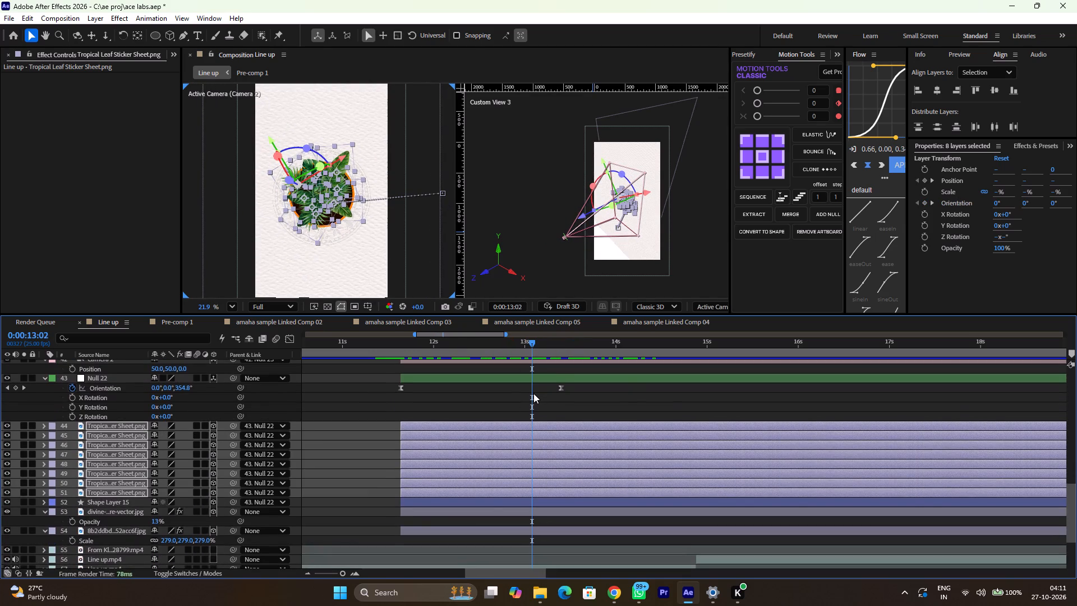
key(u)
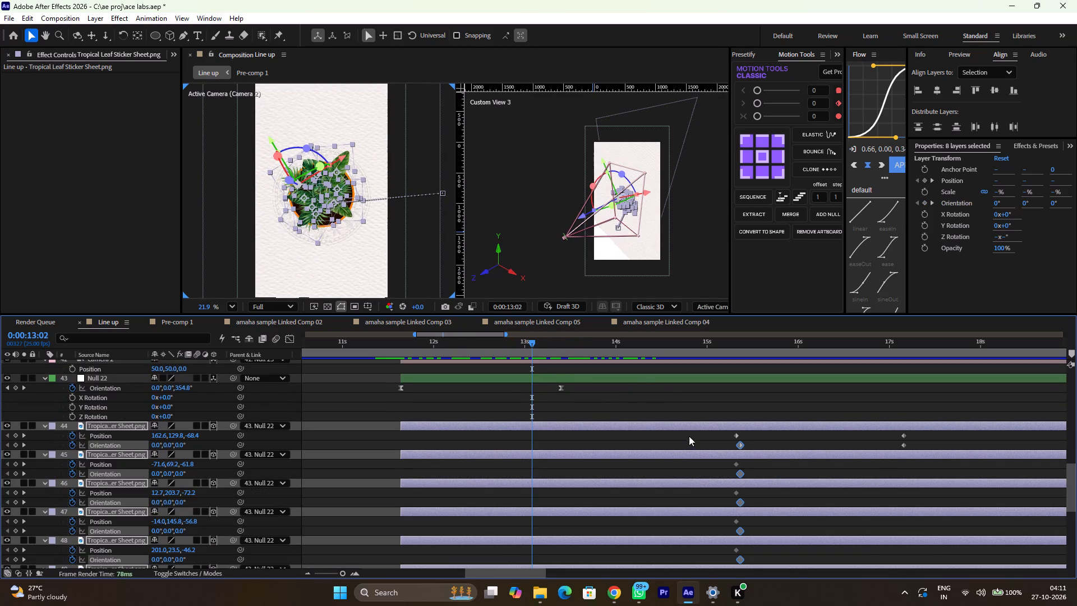
drag(534, 344, 617, 327)
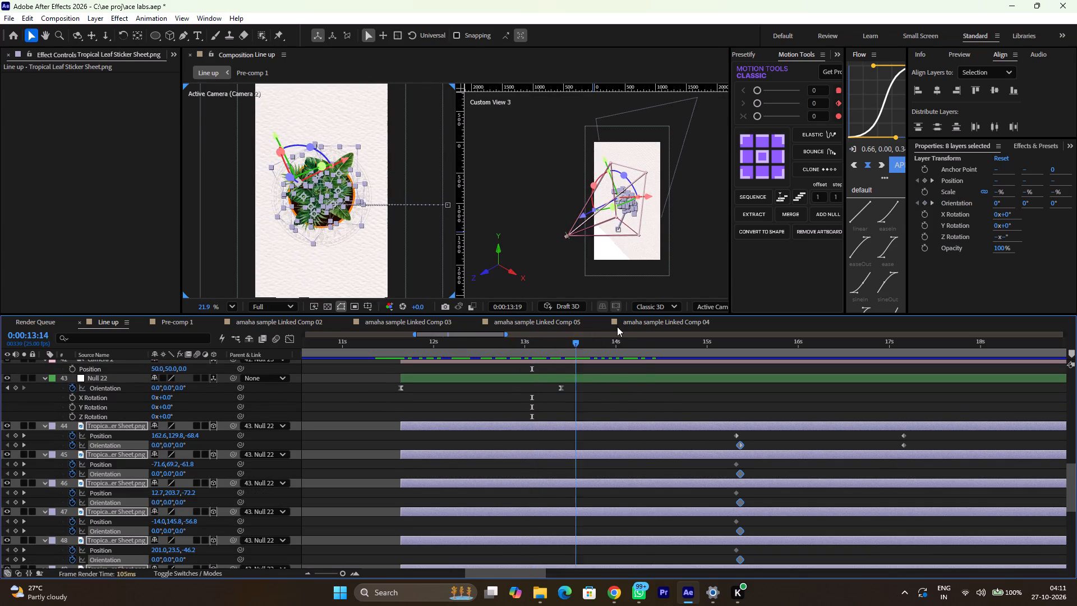
drag(617, 327, 853, 335)
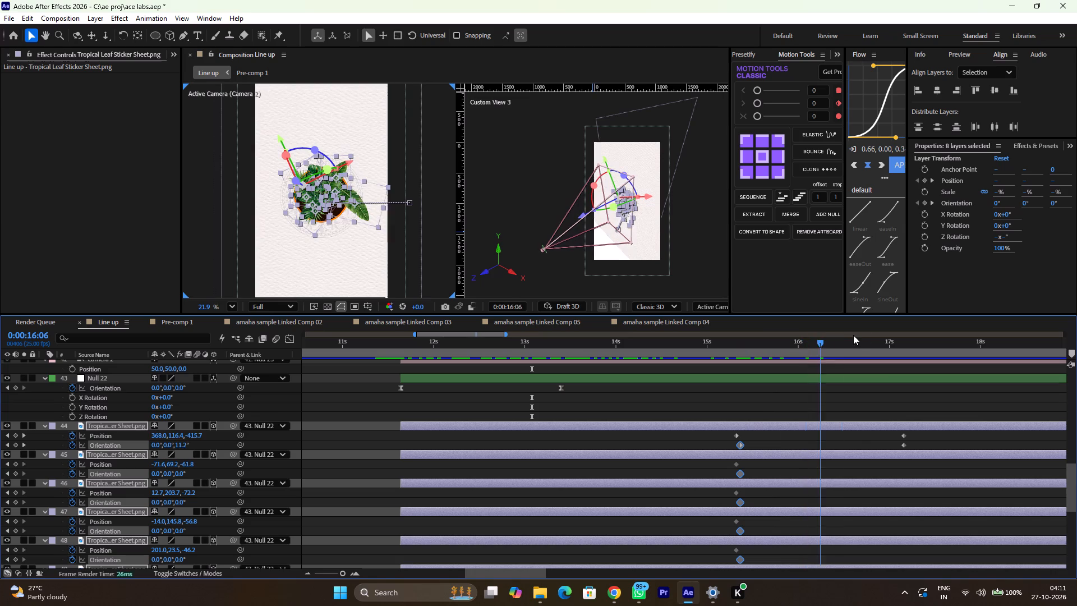
drag(853, 335, 832, 356)
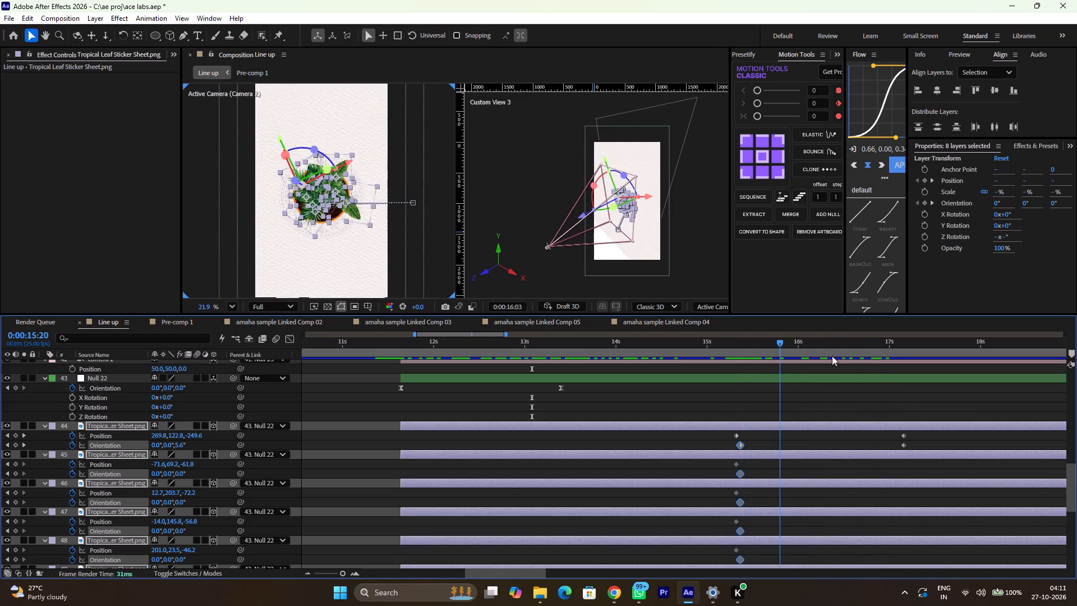
drag(832, 356, 853, 357)
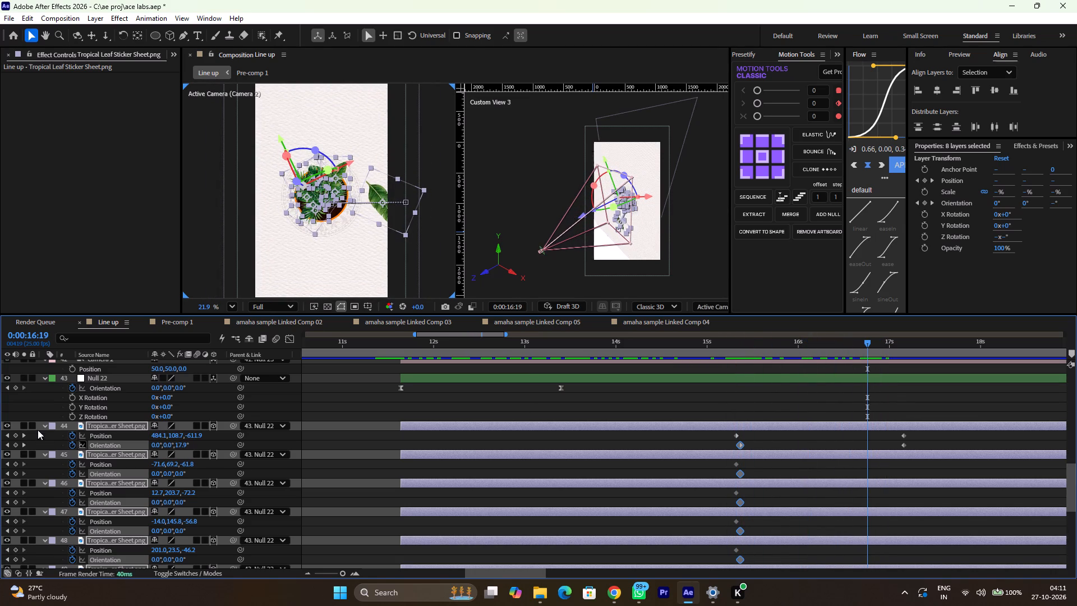
Show only the Position property of the Tropical Leaf Sticker Sheet layers 44 to 51.
click(45, 426)
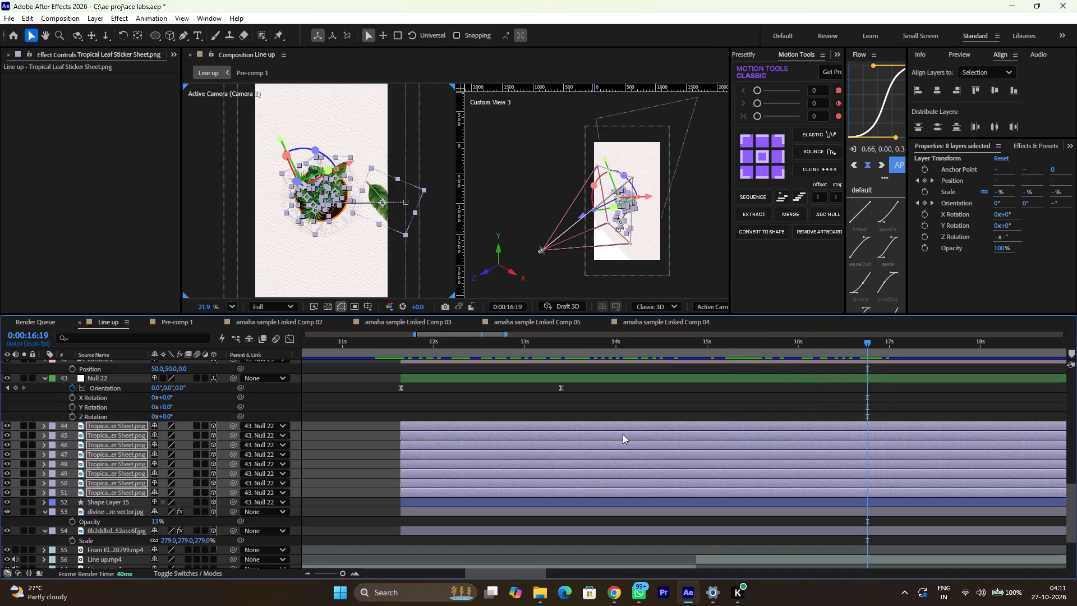
key(p)
scroll(872, 497, down, 2)
scroll(872, 497, up, 1)
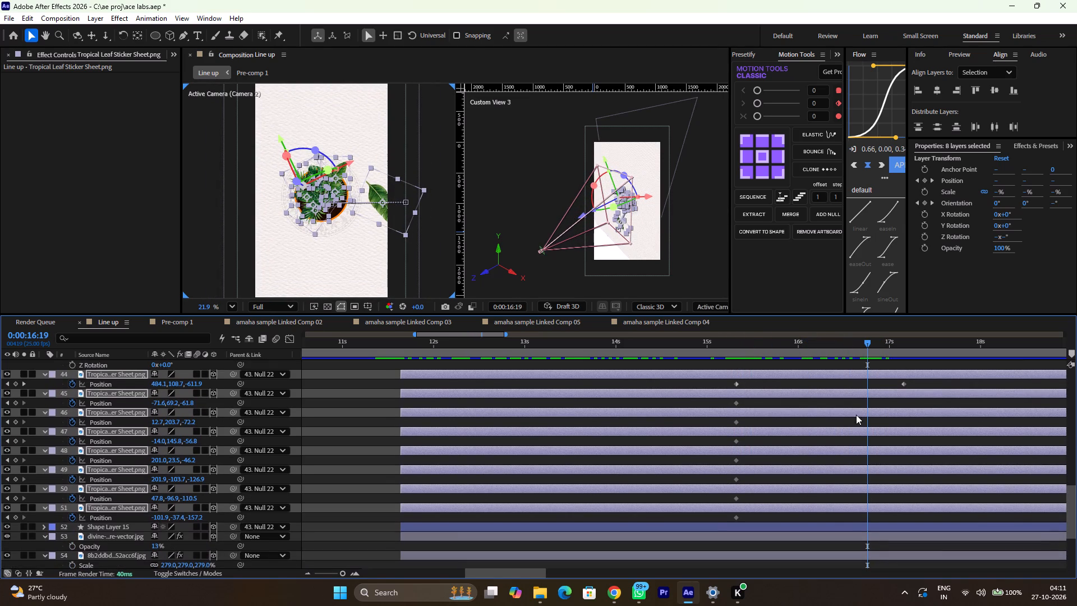
At 0:00:17:04, pull leaf layer 45 toward the camera to a Z position of about -720, adding a Position keyframe.
click(867, 401)
drag(874, 337, 901, 348)
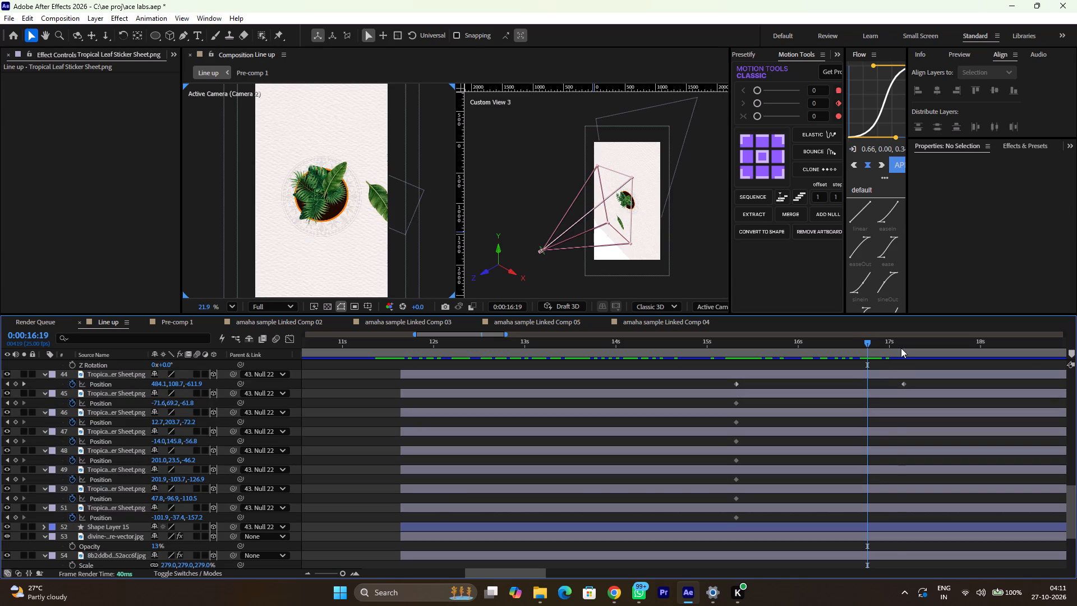
drag(901, 348, 886, 343)
drag(886, 343, 905, 353)
click(737, 402)
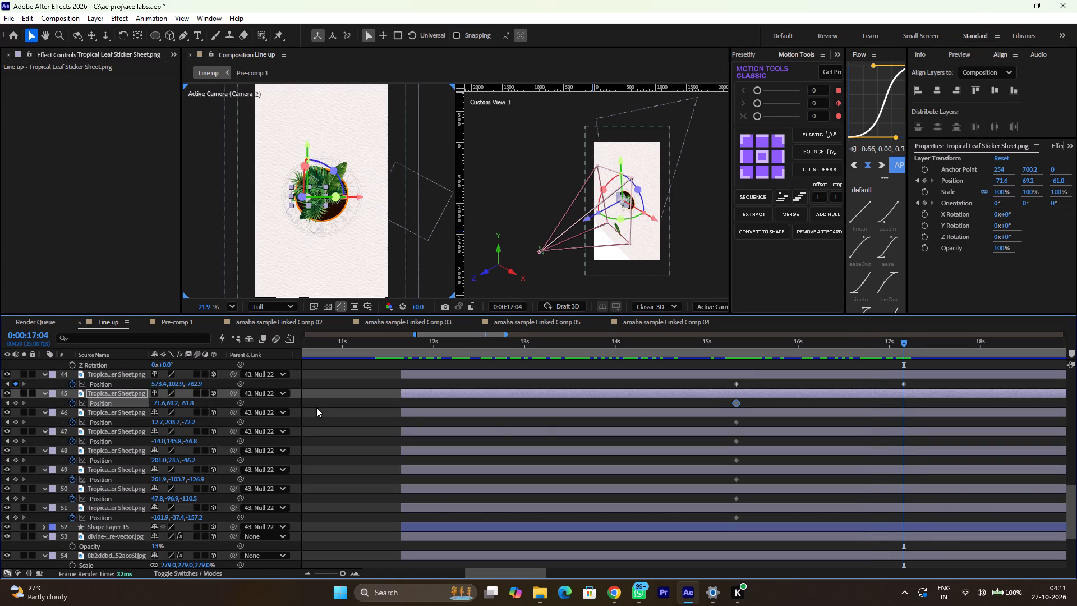
ctrl+scroll(301, 186, up, 6)
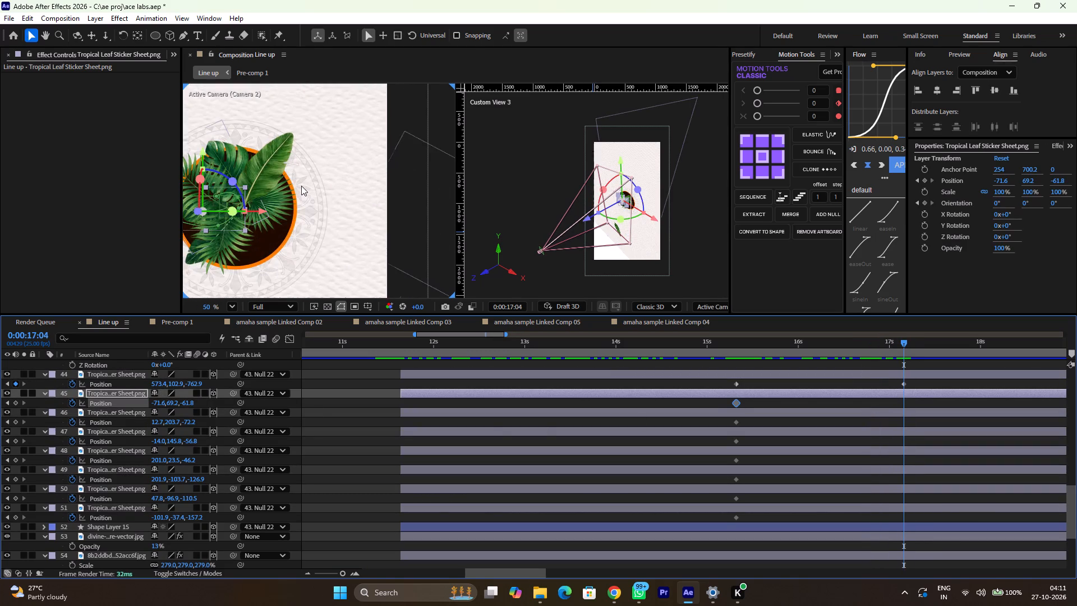
ctrl+scroll(301, 186, up, 1)
scroll(301, 186, down, 2)
scroll(301, 186, up, 1)
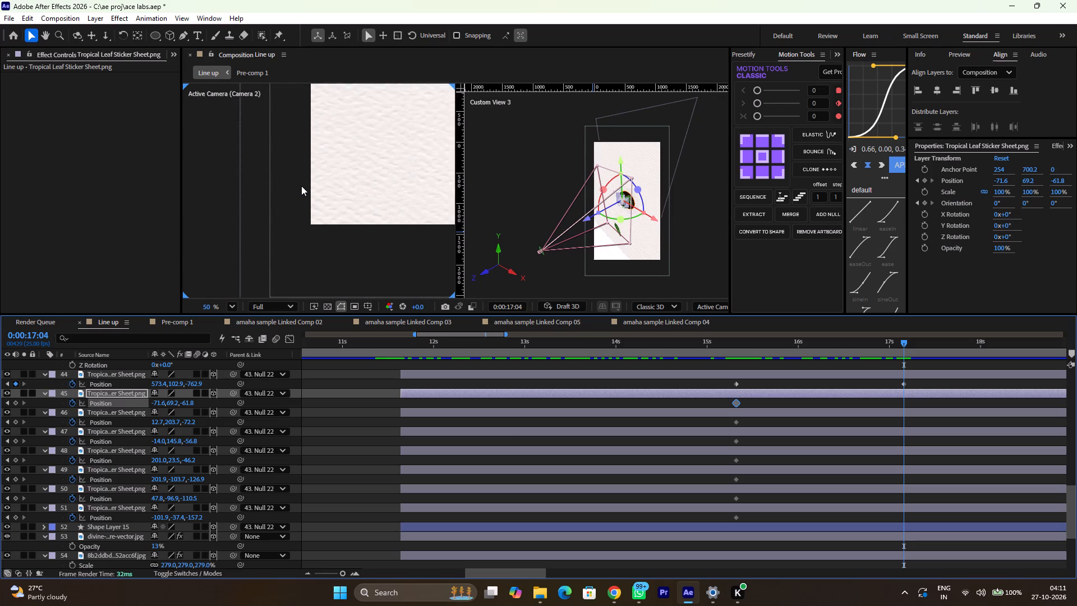
scroll(301, 186, up, 1)
scroll(301, 186, down, 1)
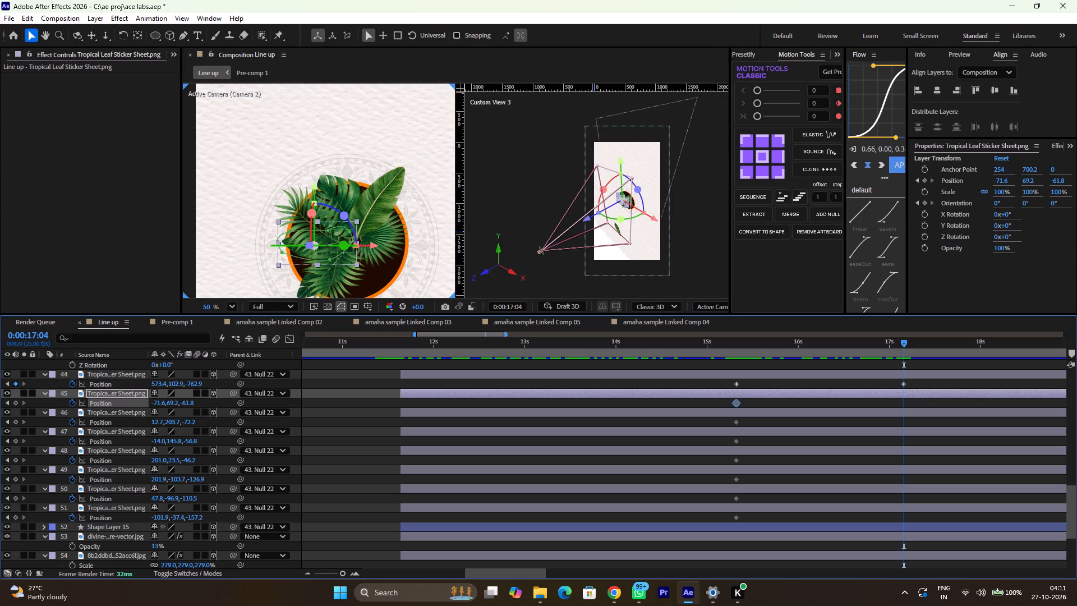
drag(309, 247, 241, 345)
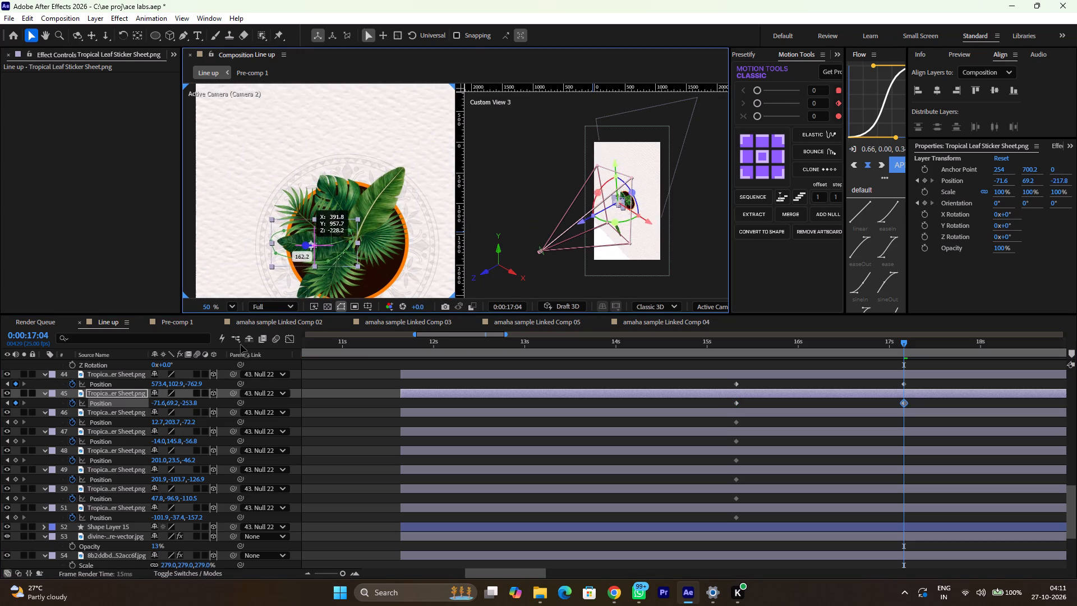
drag(241, 345, 205, 429)
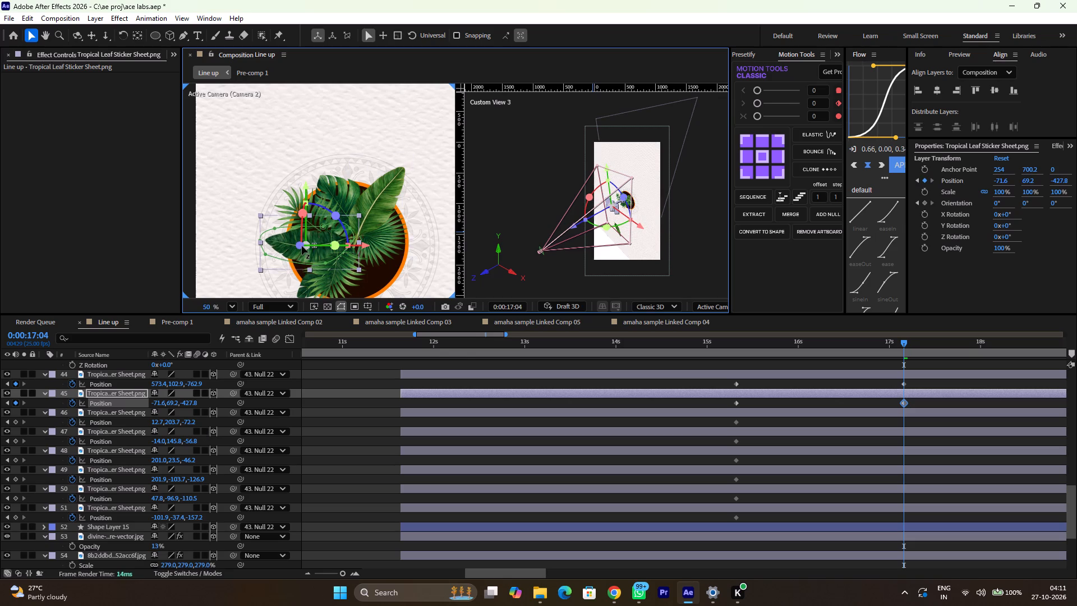
drag(301, 246, 288, 274)
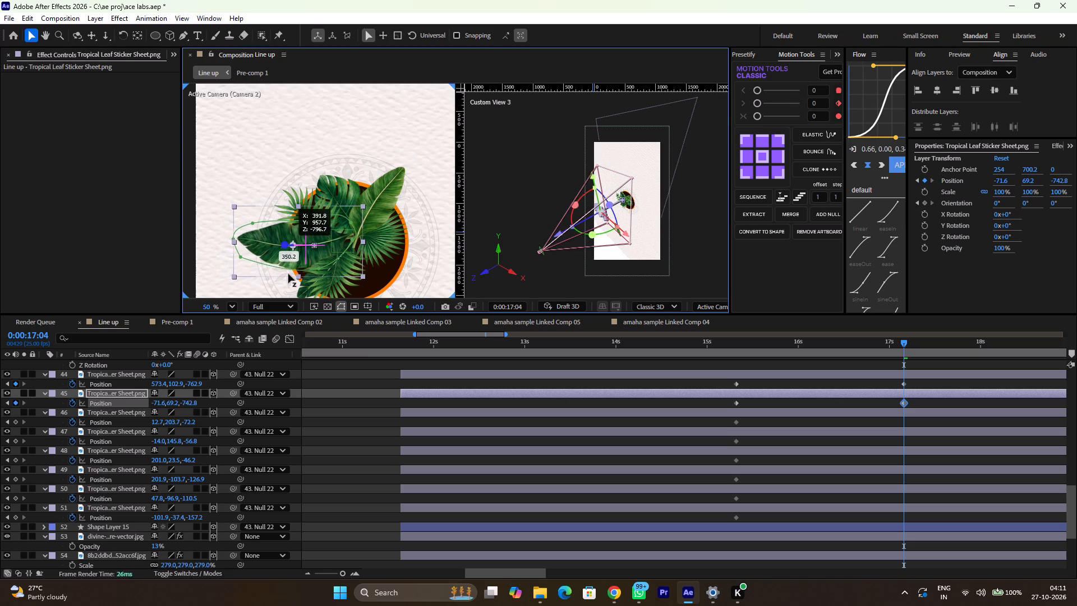
drag(288, 274, 289, 273)
Move leaf layer 45 up and out past the frame's left edge at 0:00:17:04, to about X -540, Y -186.
drag(336, 256, 242, 217)
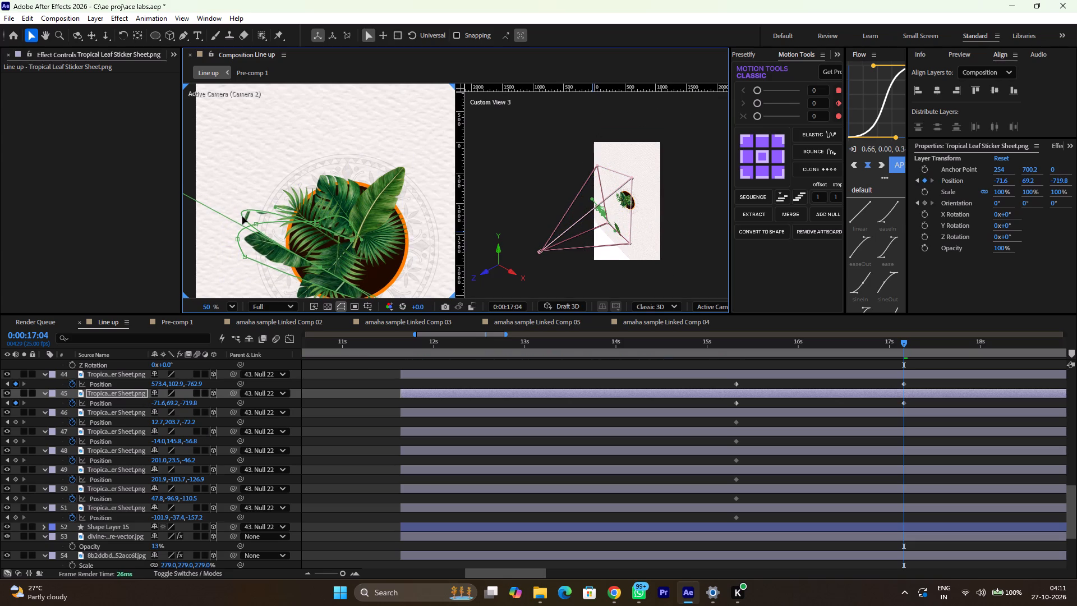
key(ctrl+z)
drag(346, 267, 308, 261)
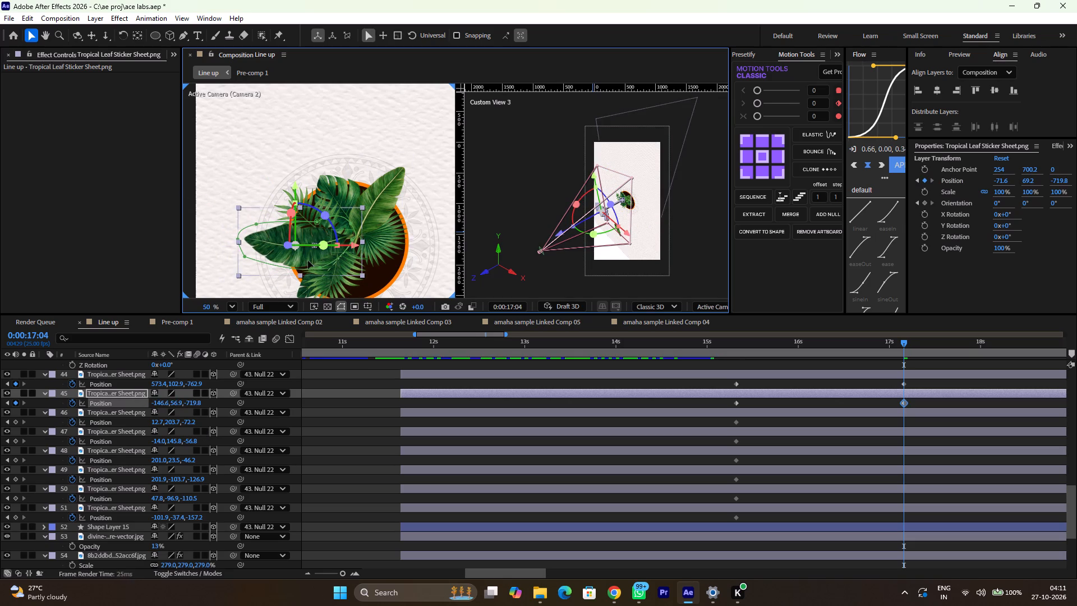
drag(308, 261, 174, 173)
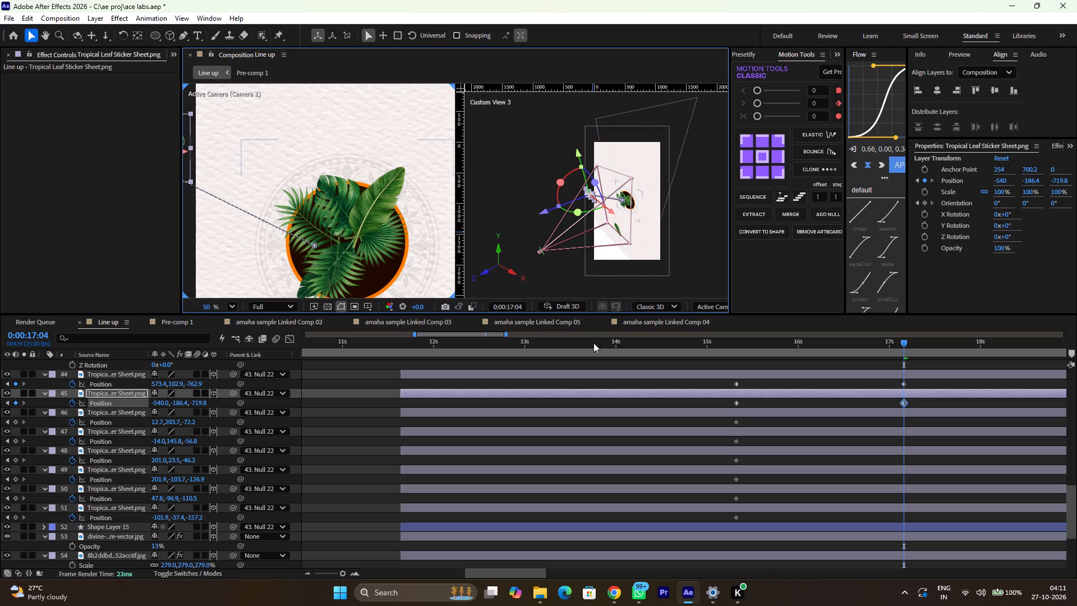
At the 0:00:15:08 keyframe, nudge leaf layer 46 along its depth axis to a Z position of about -76.
click(8, 401)
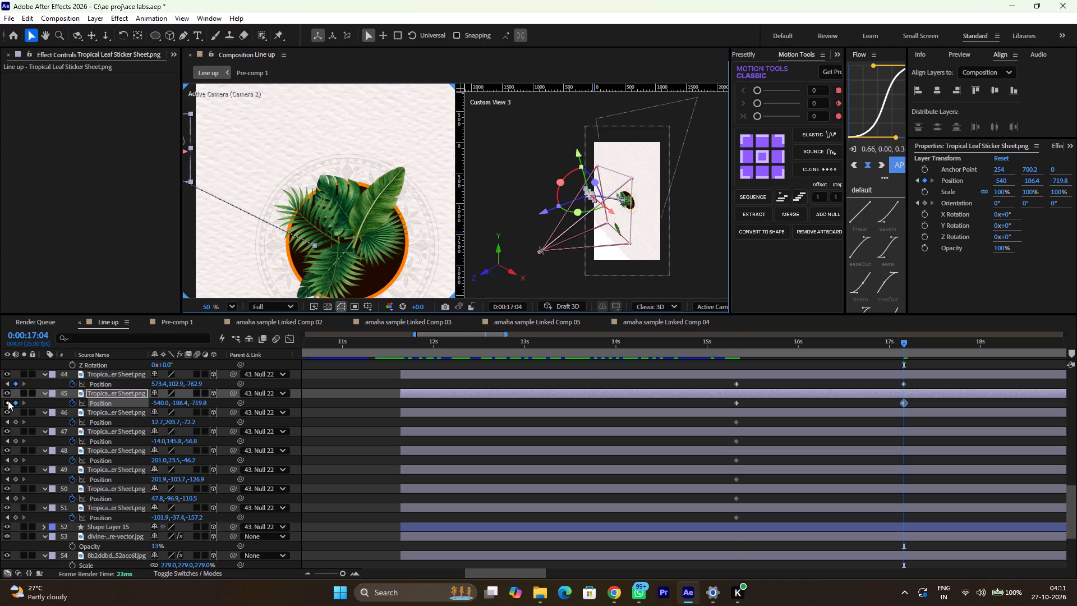
click(111, 416)
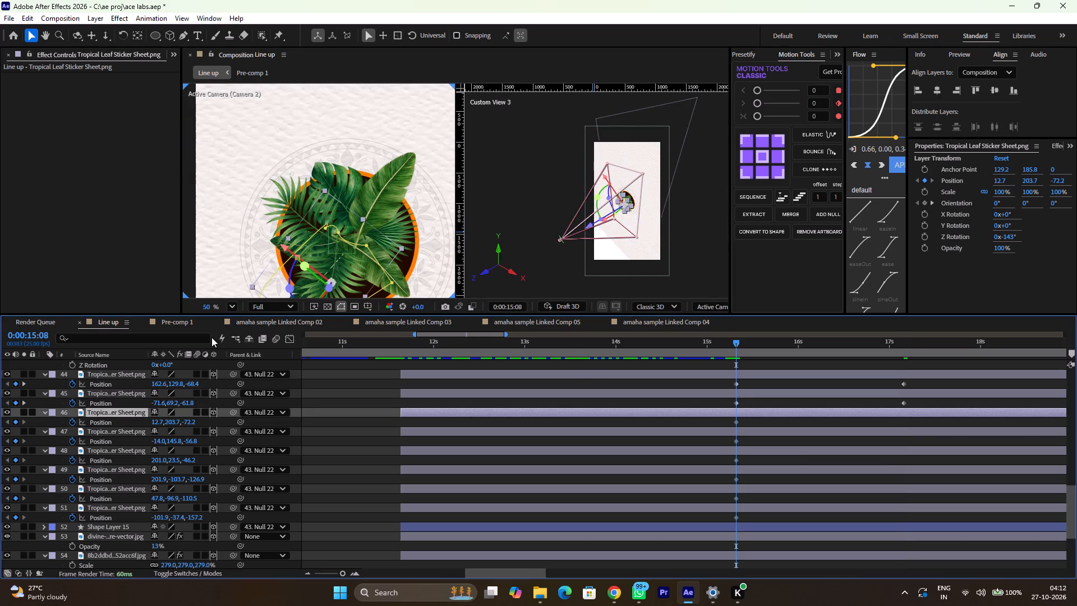
scroll(353, 259, down, 1)
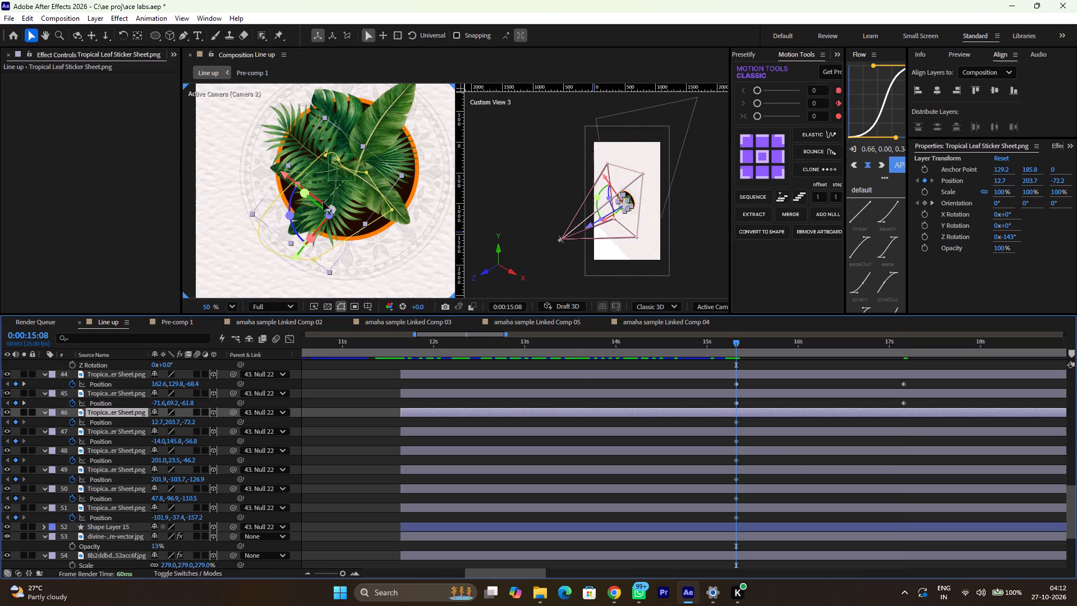
drag(330, 218, 329, 230)
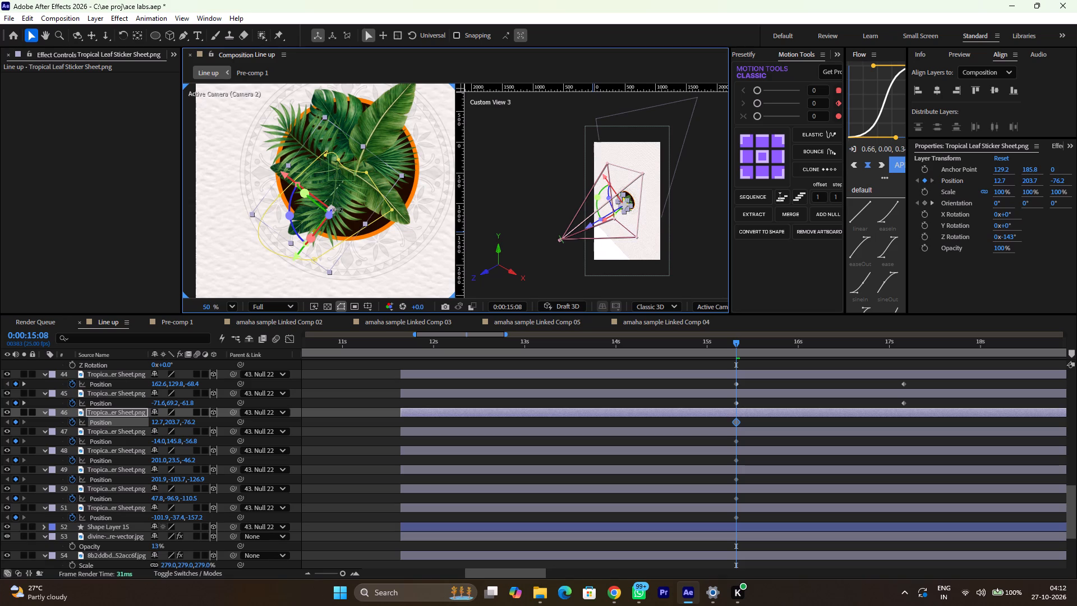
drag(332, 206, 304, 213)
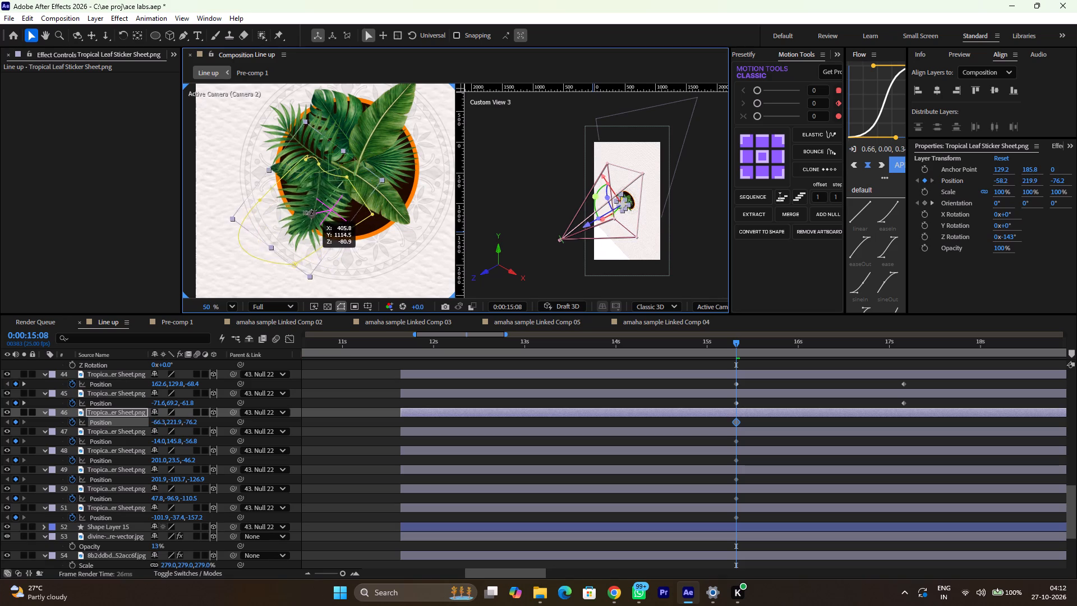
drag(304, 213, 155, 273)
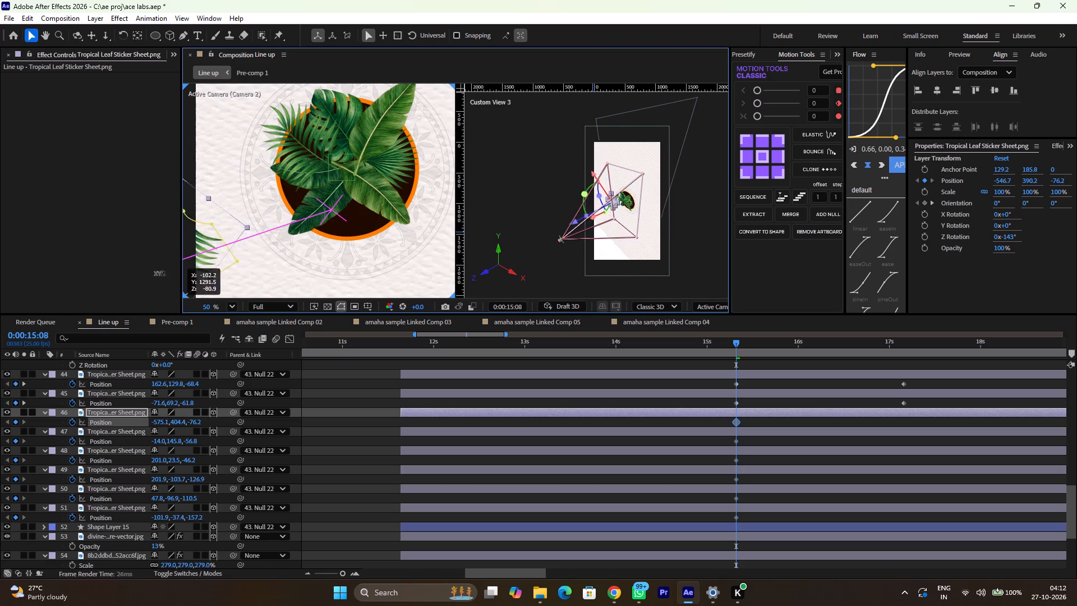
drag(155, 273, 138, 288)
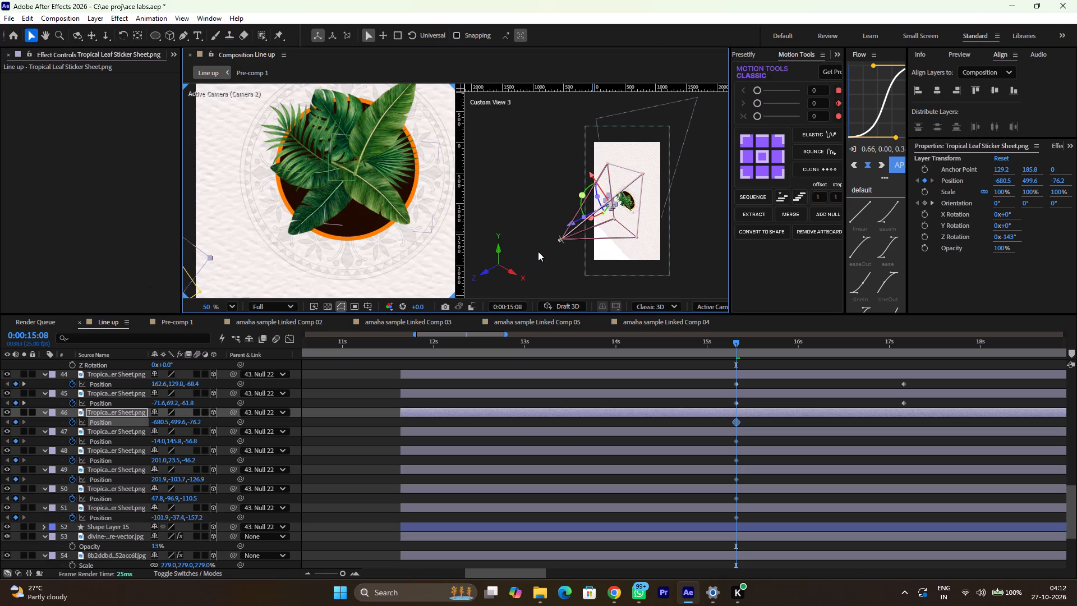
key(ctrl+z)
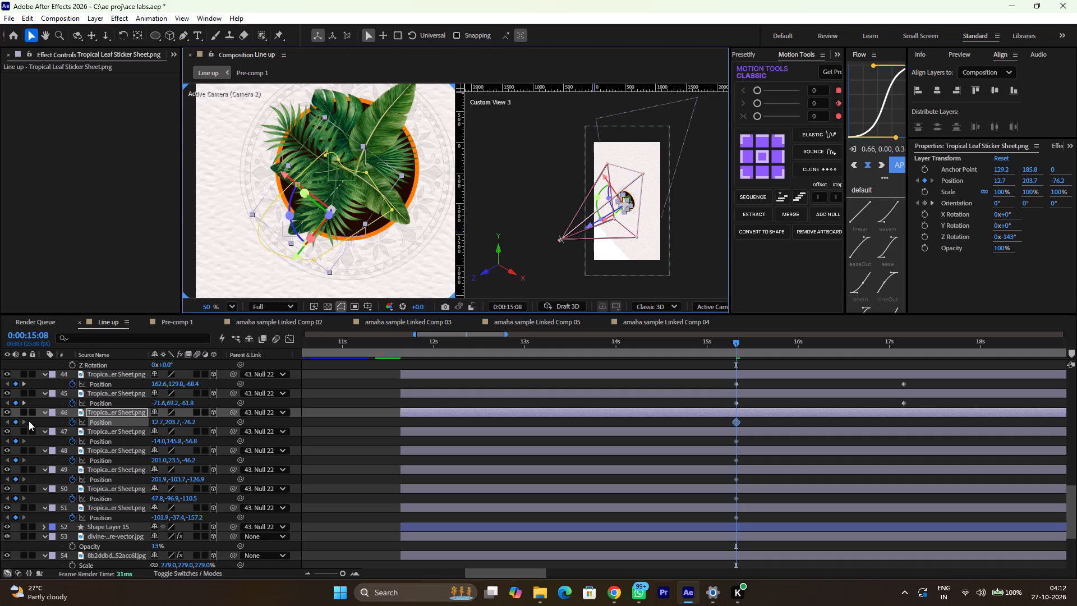
At 0:00:17:04, move leaf layer 46 out past the frame's left edge to about X -797, Y 474, Z -214, adding a Position keyframe.
click(25, 405)
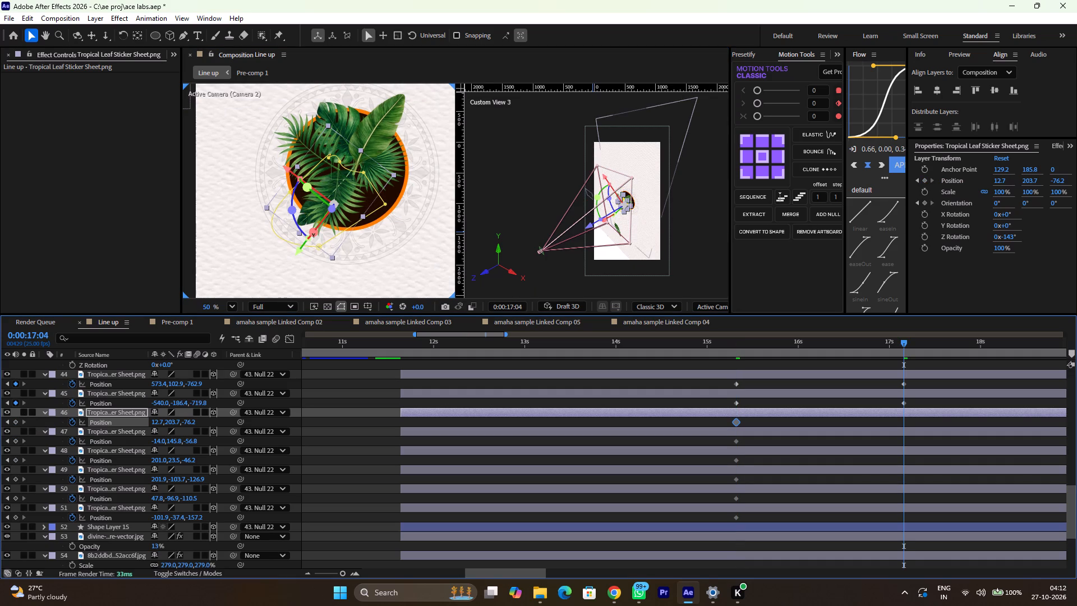
drag(313, 209, 128, 248)
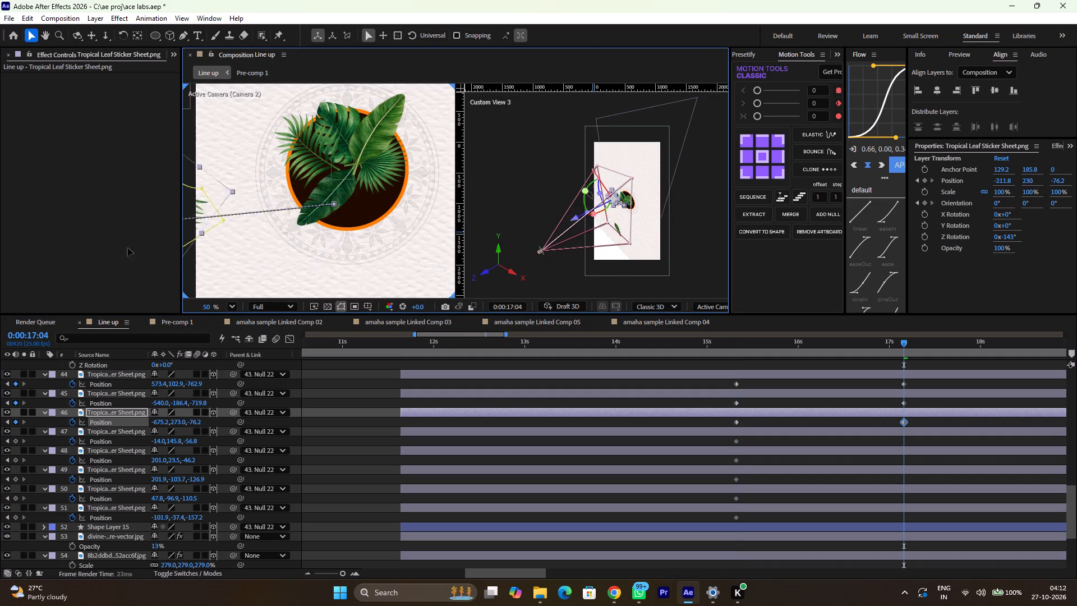
drag(128, 248, 243, 214)
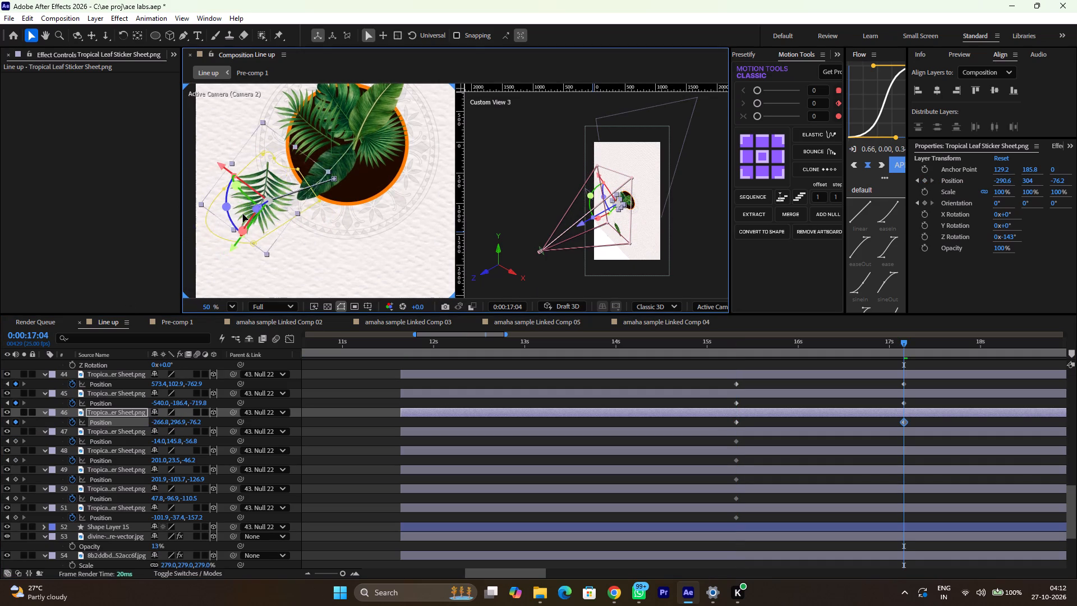
drag(243, 214, 243, 215)
drag(250, 219, 239, 229)
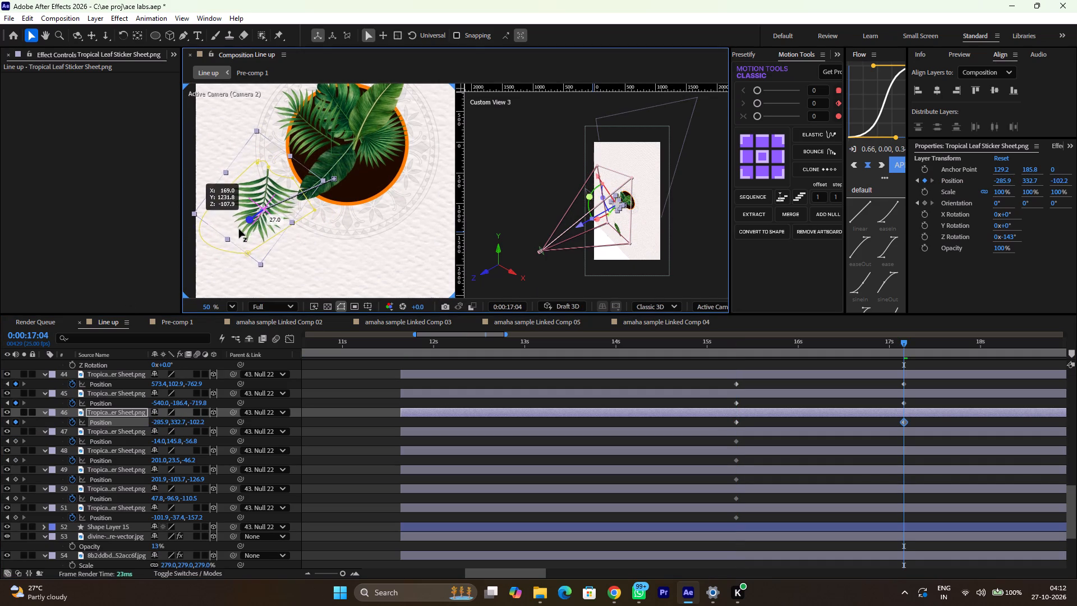
drag(239, 229, 211, 258)
drag(291, 214, 243, 219)
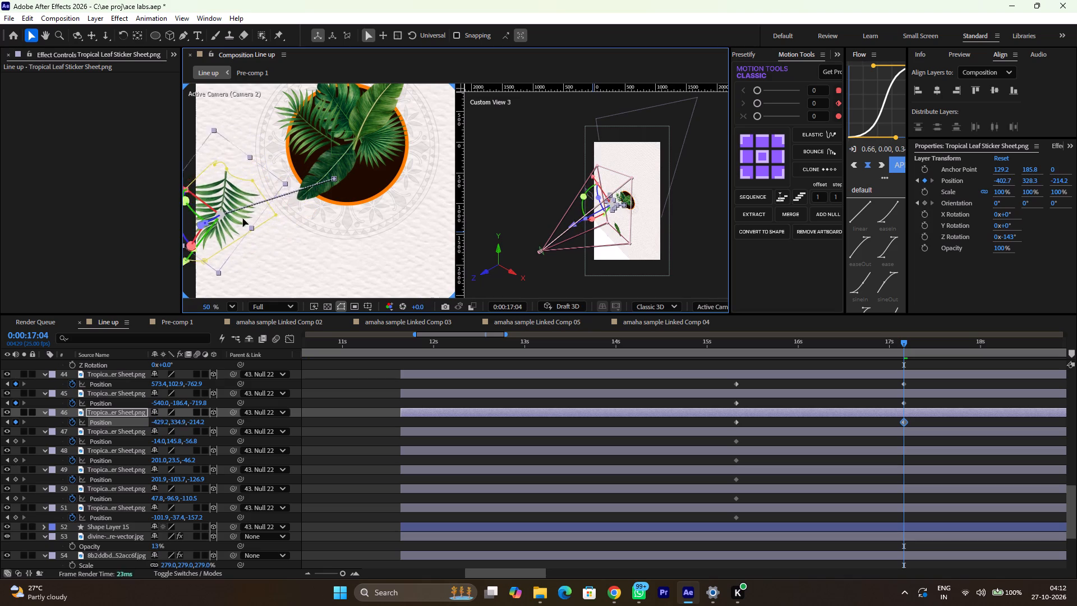
drag(243, 219, 160, 250)
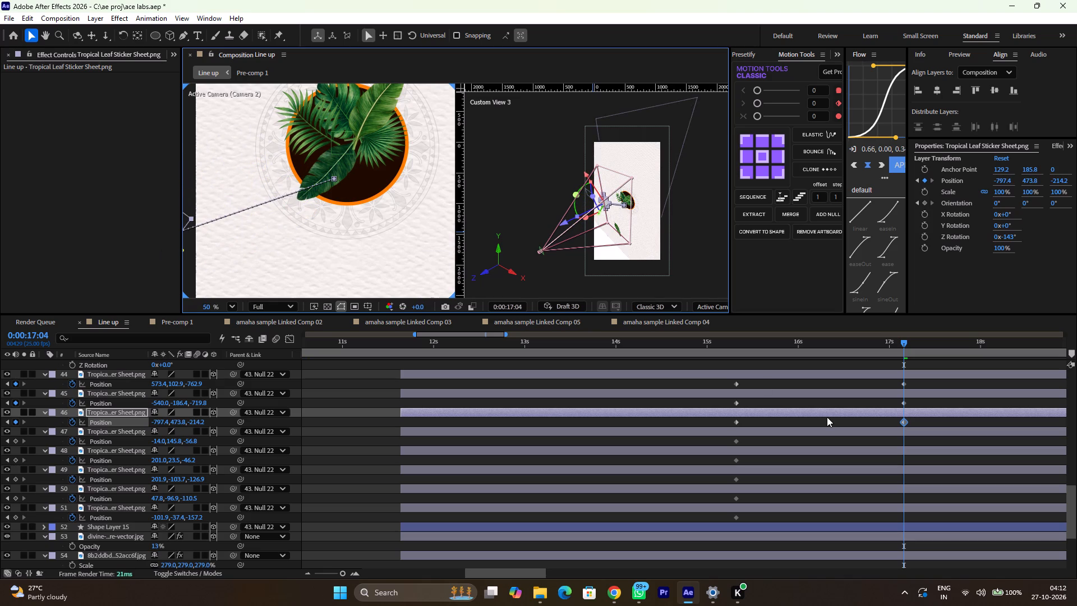
At 0:00:17:04, move leaf layer 47 down and out past the frame's right edge to about X 882, Y 665, adding a Position keyframe.
click(6, 442)
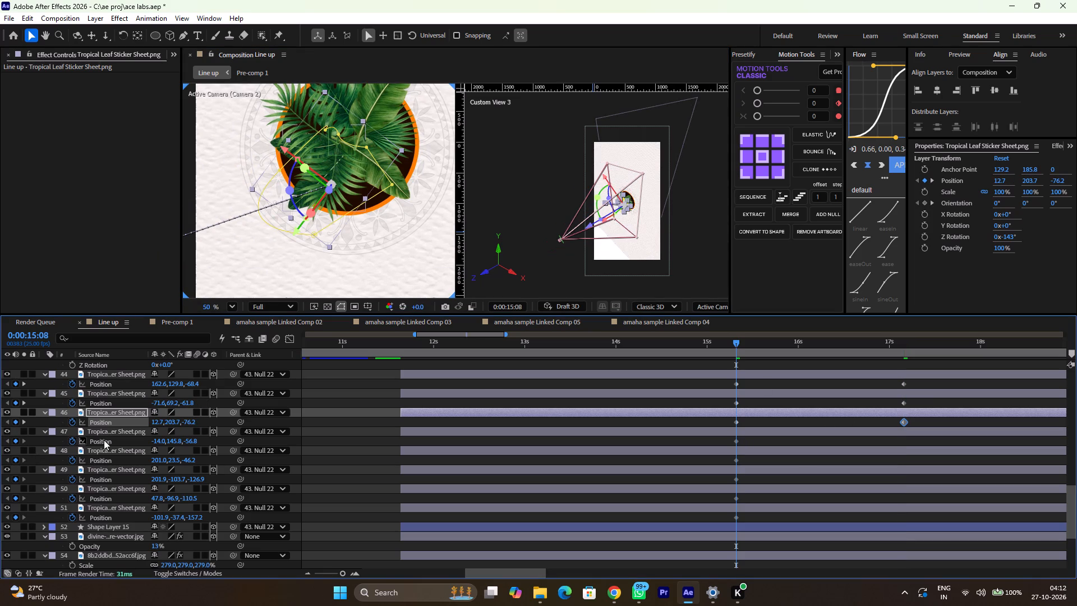
click(113, 427)
click(24, 423)
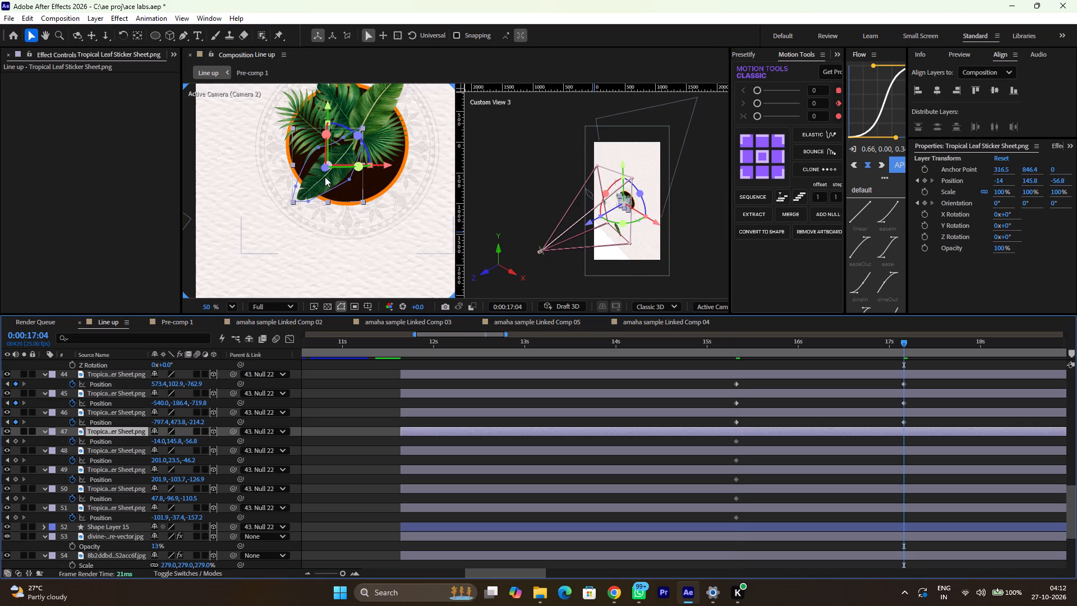
drag(325, 177, 393, 343)
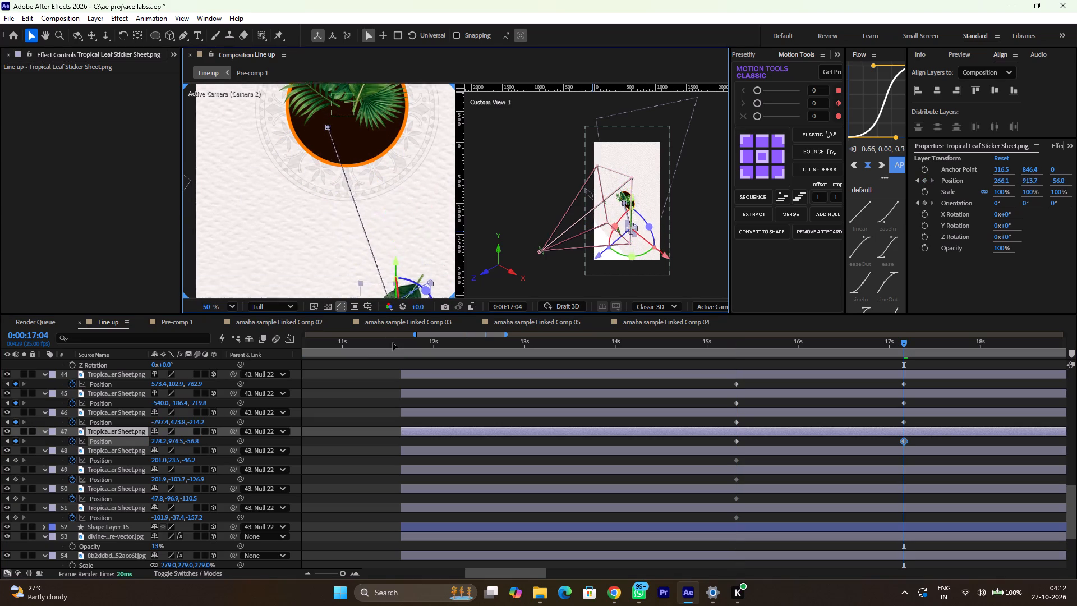
drag(393, 343, 416, 330)
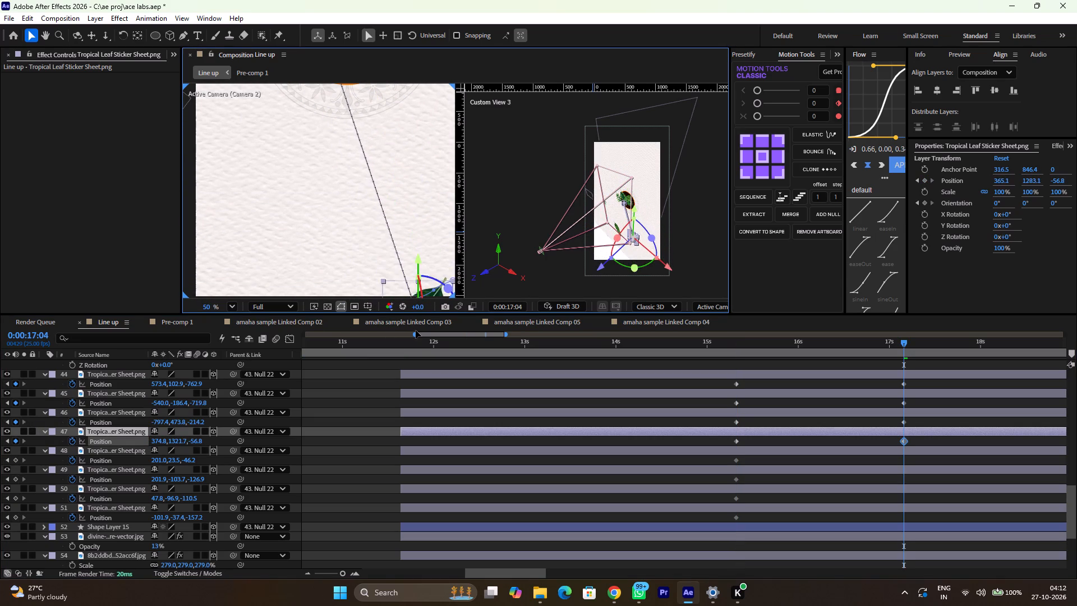
drag(416, 330, 404, 231)
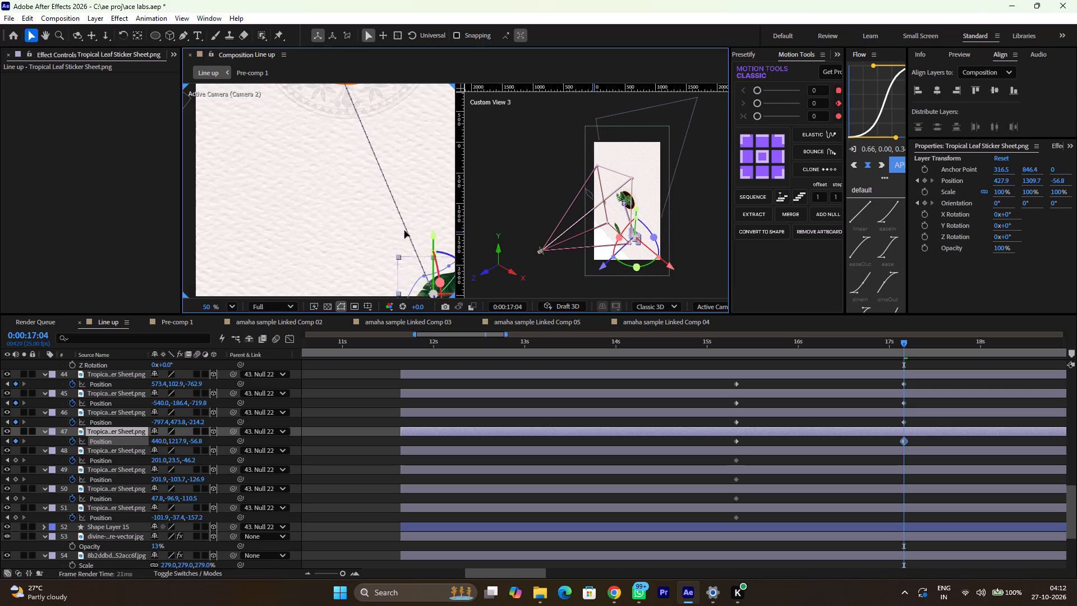
drag(404, 231, 411, 129)
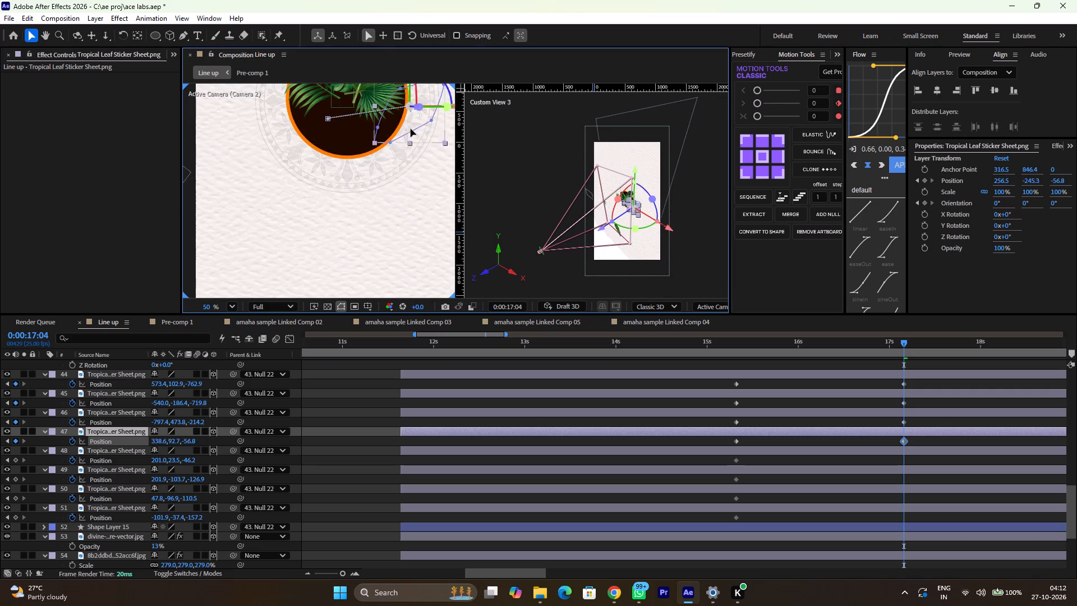
drag(411, 129, 466, 242)
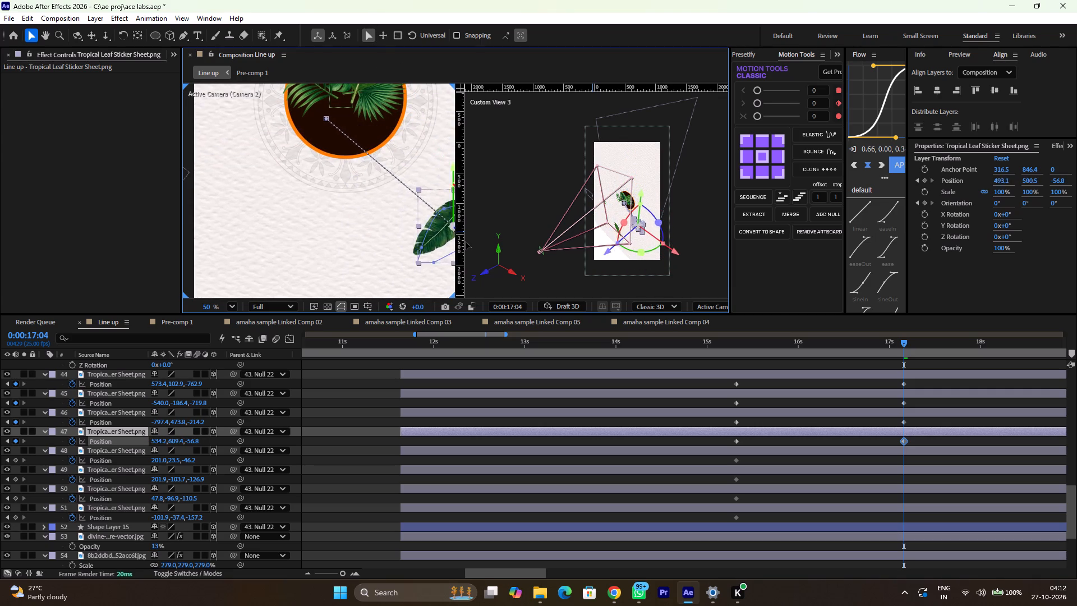
drag(466, 242, 487, 251)
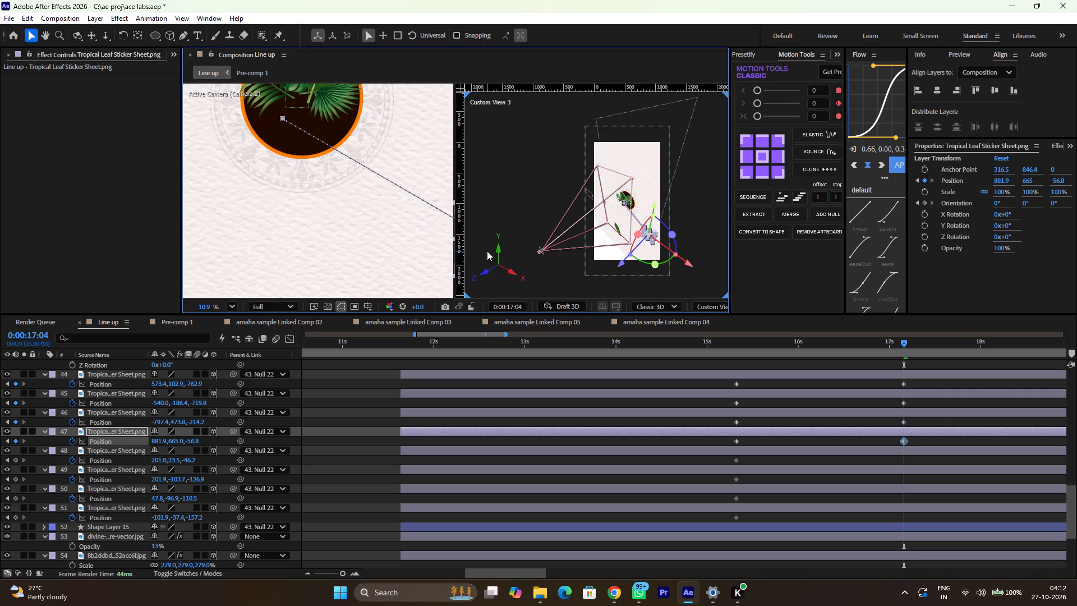
ctrl+scroll(367, 209, down, 3)
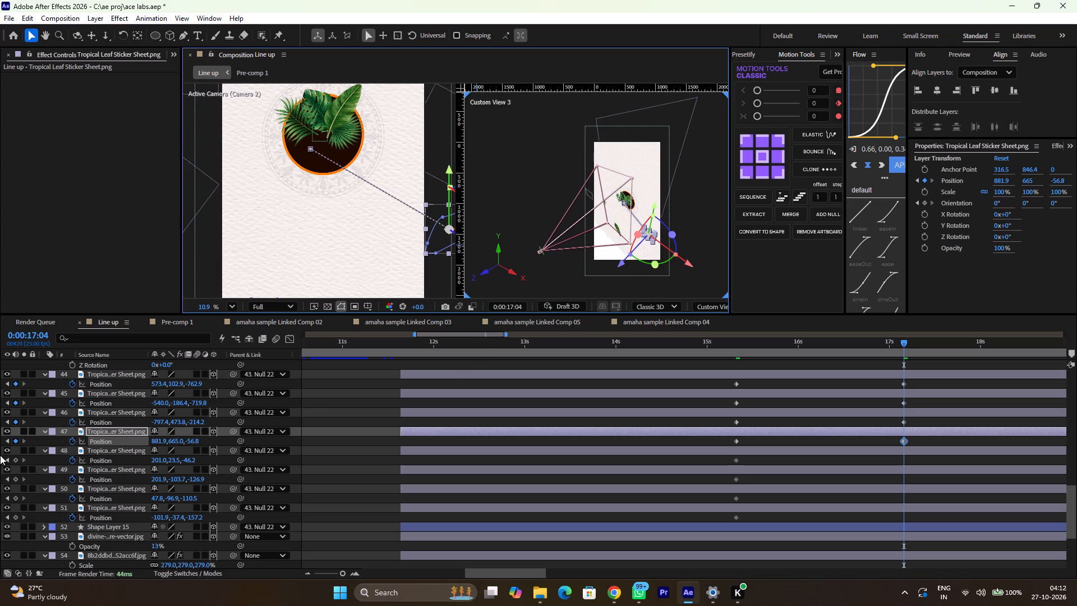
At 0:00:17:04, pull leaf layer 48 toward the camera to a Z position of about -504, adding a Position keyframe.
click(10, 442)
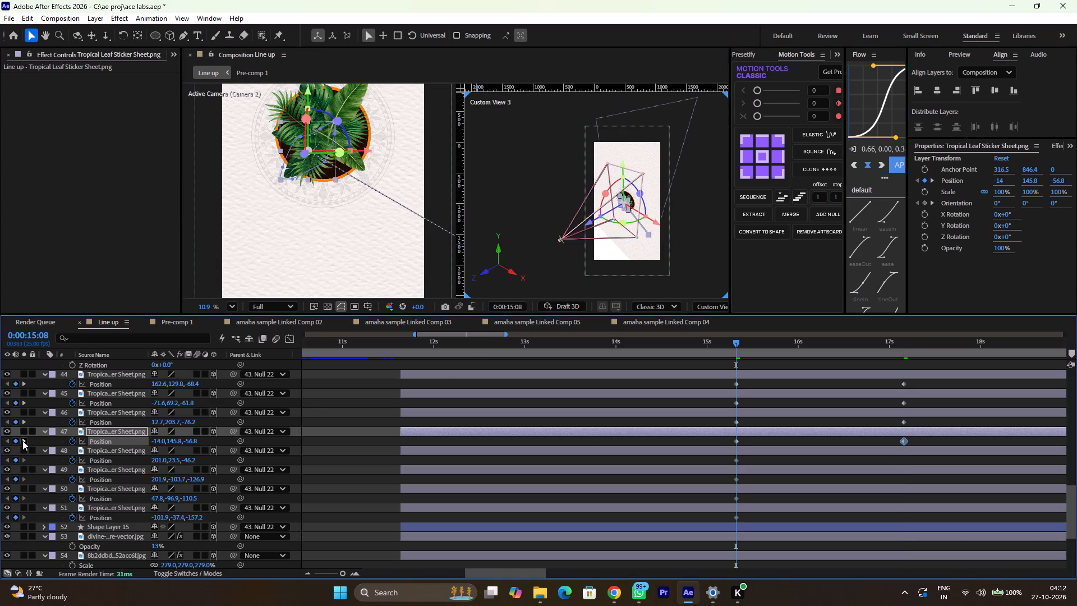
click(22, 440)
click(122, 449)
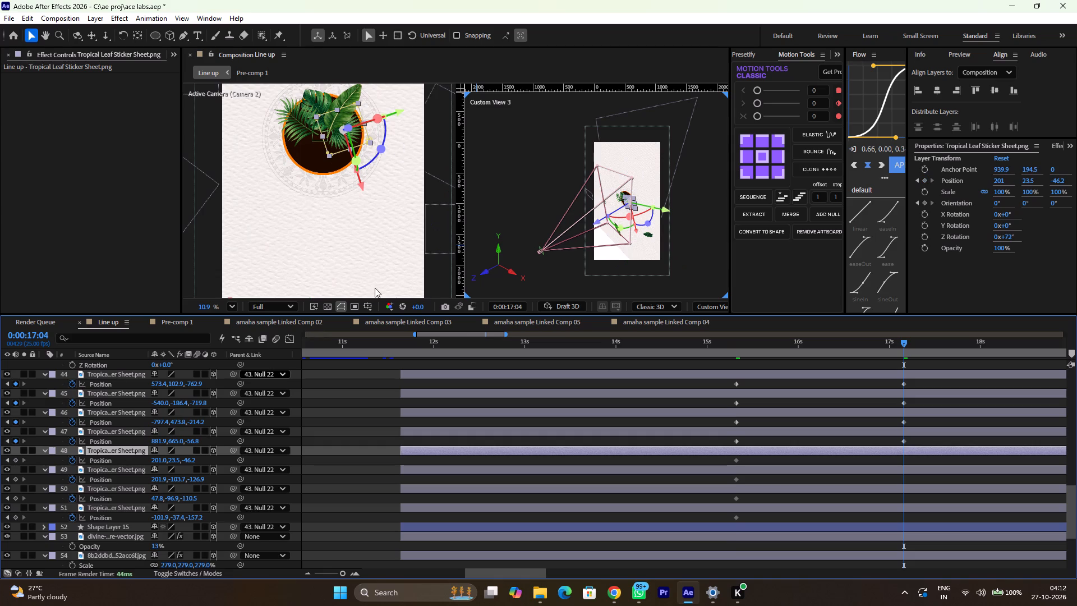
ctrl+scroll(337, 204, up, 3)
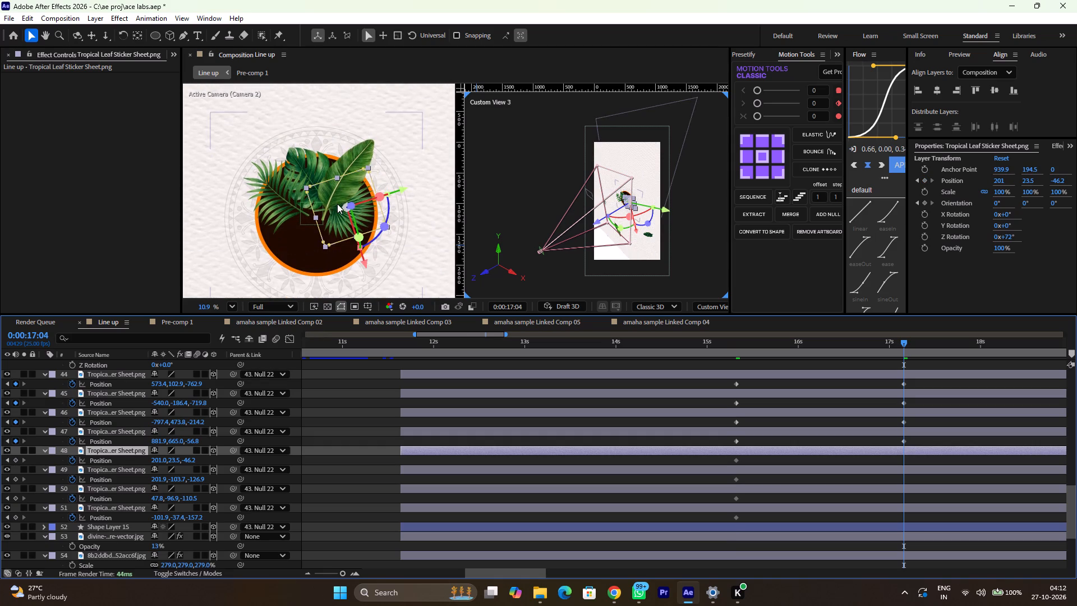
drag(355, 198, 324, 181)
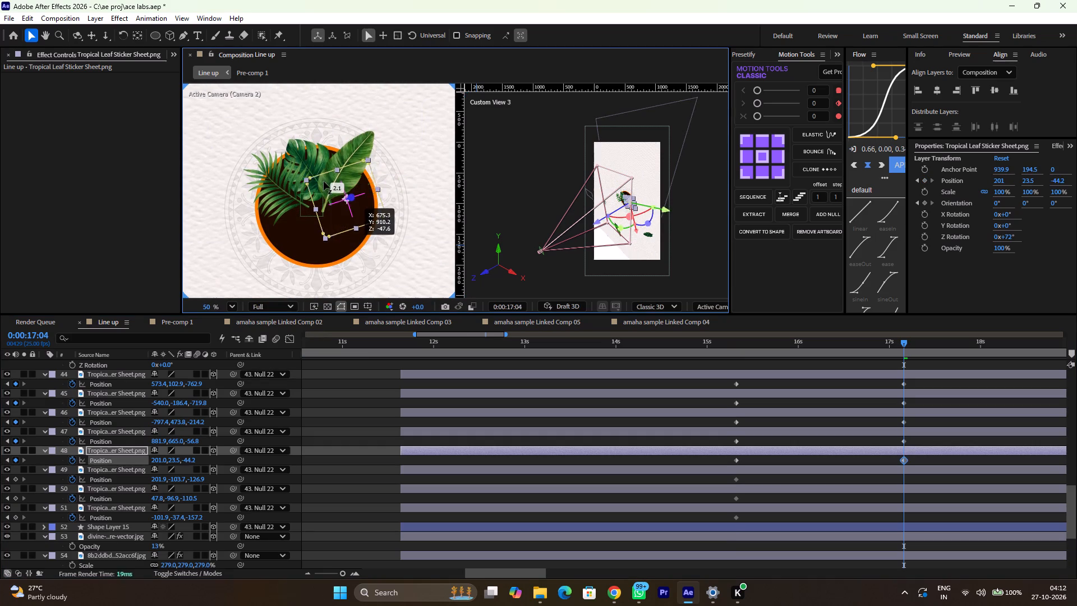
drag(324, 181, 223, 167)
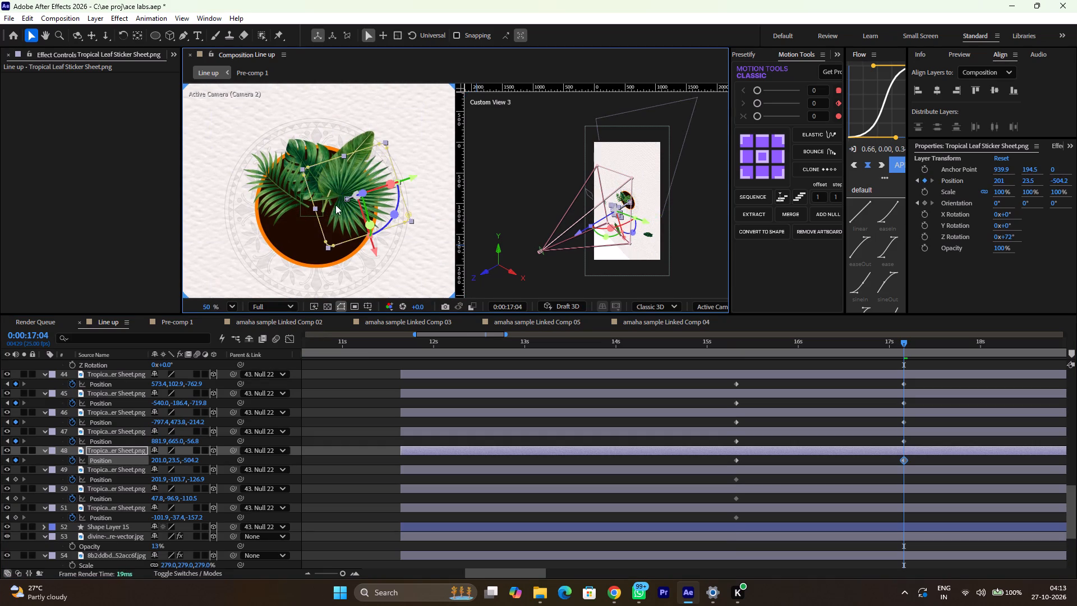
Move leaf layer 48 up and out past the frame's right edge at 0:00:17:04, to about X 661, Y -151.
drag(334, 205, 473, 149)
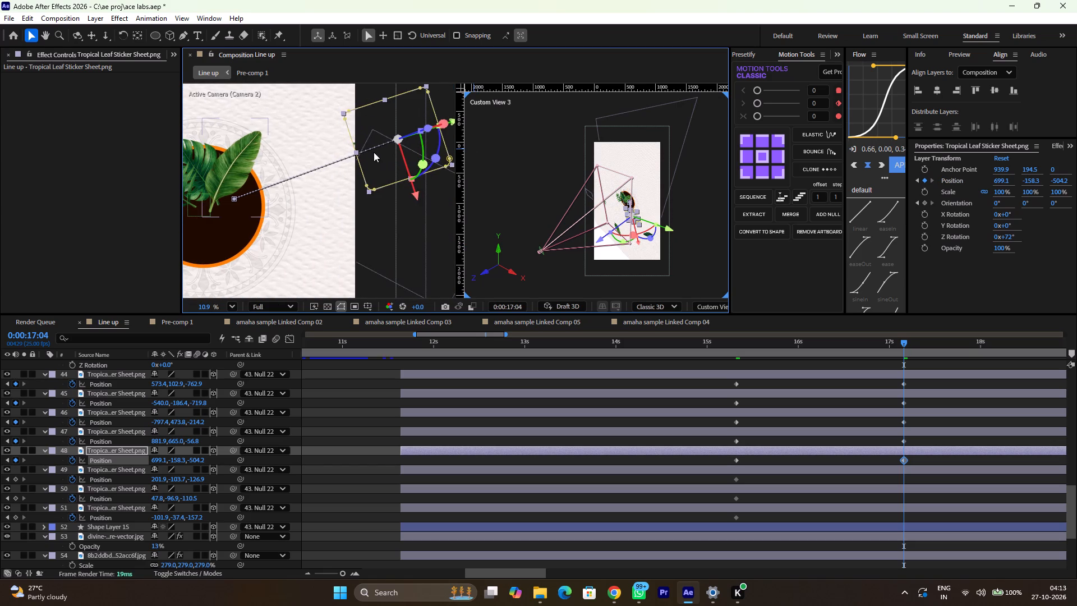
drag(374, 152, 367, 154)
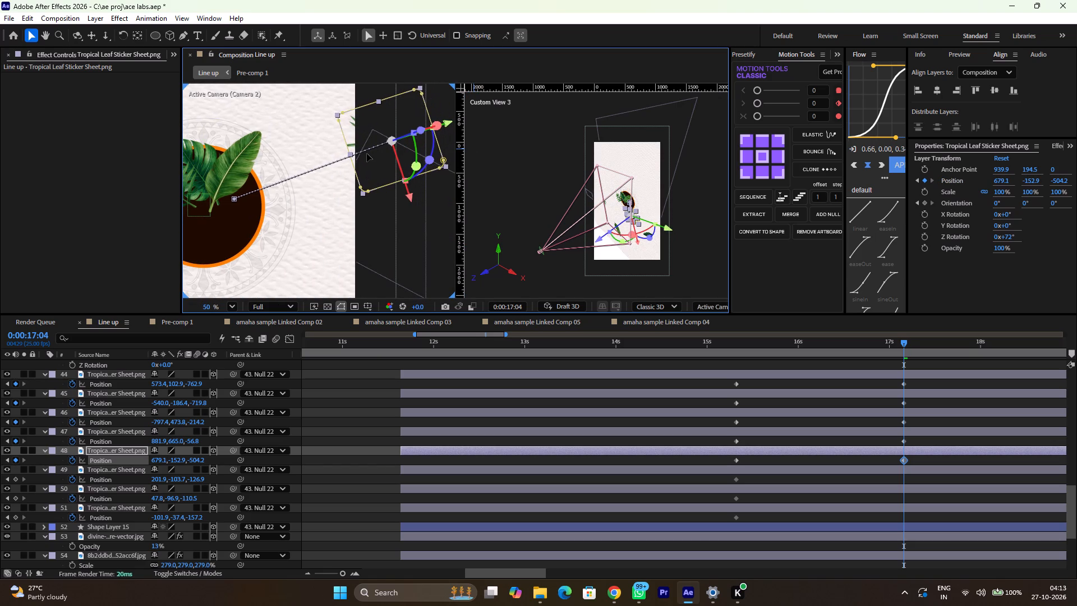
drag(367, 154, 362, 154)
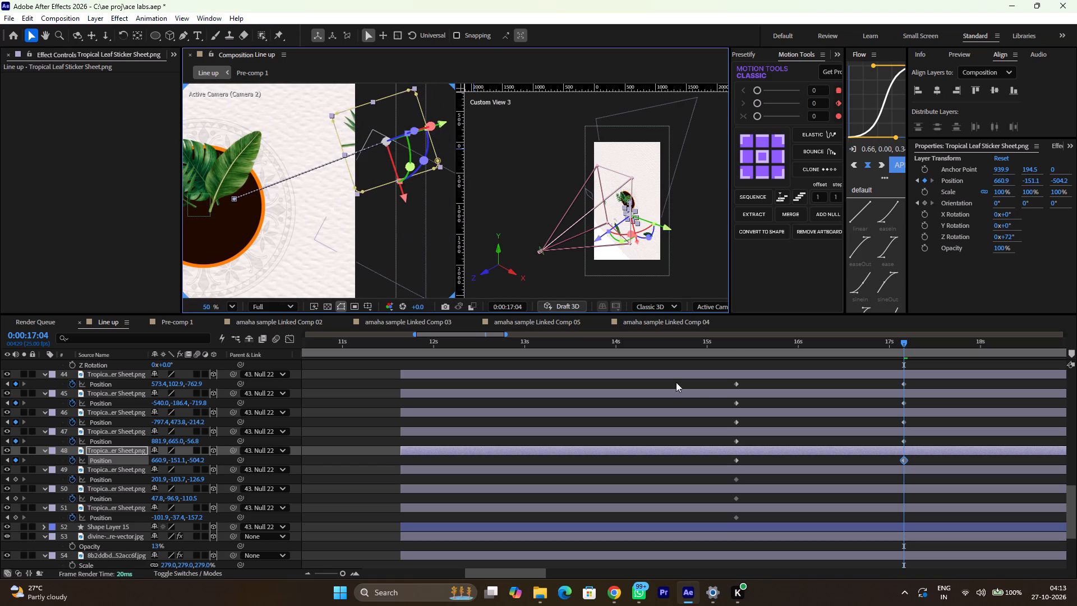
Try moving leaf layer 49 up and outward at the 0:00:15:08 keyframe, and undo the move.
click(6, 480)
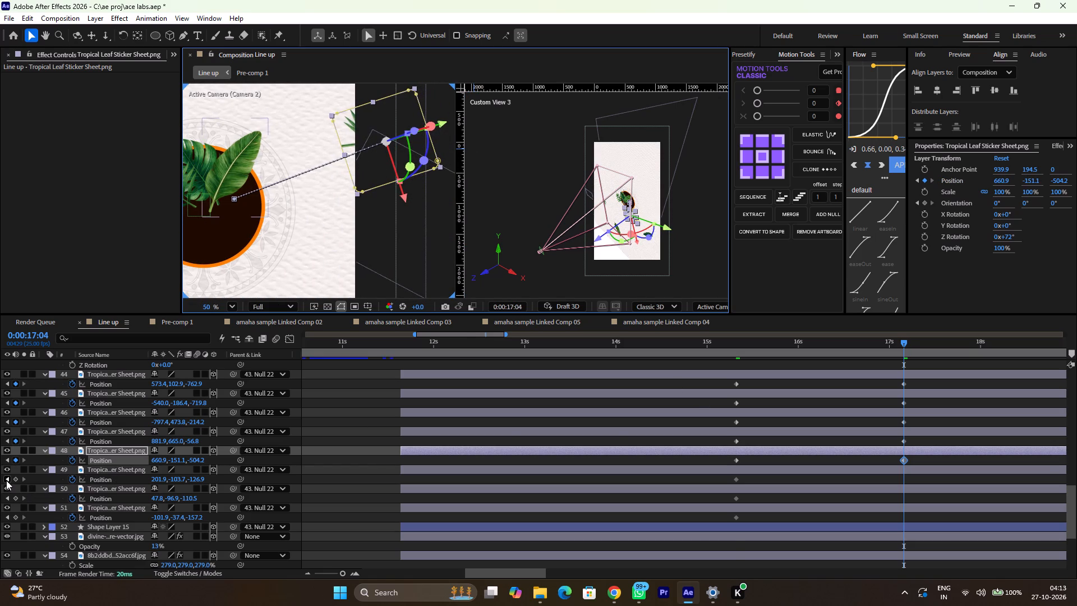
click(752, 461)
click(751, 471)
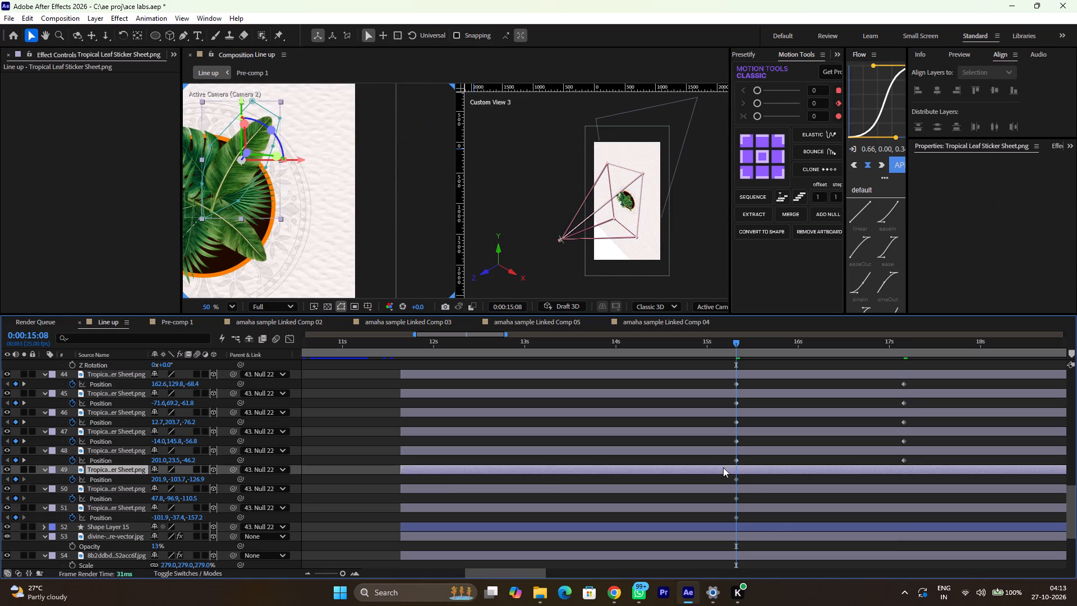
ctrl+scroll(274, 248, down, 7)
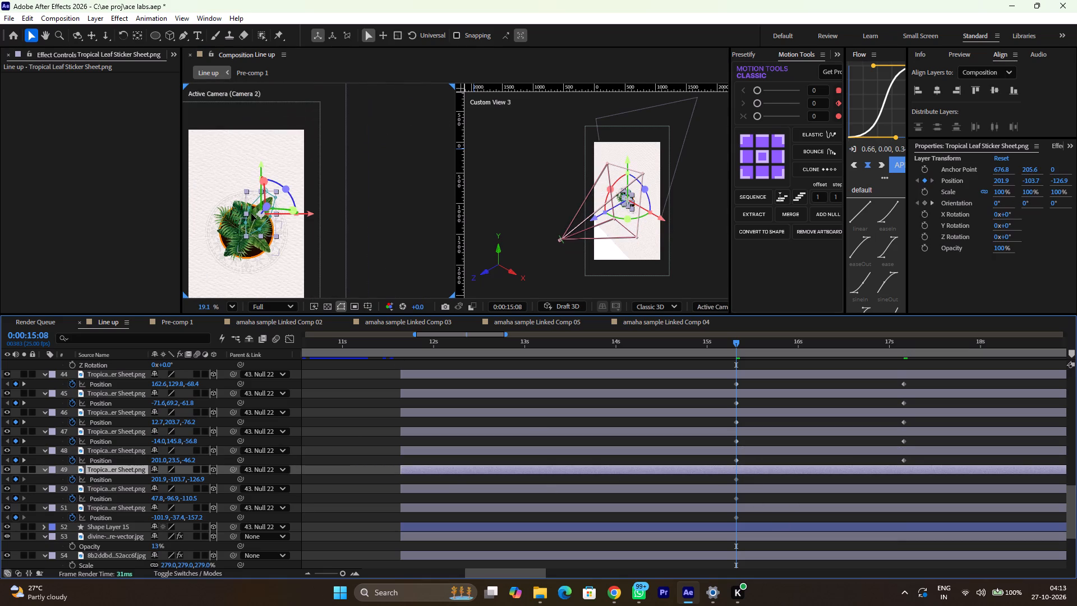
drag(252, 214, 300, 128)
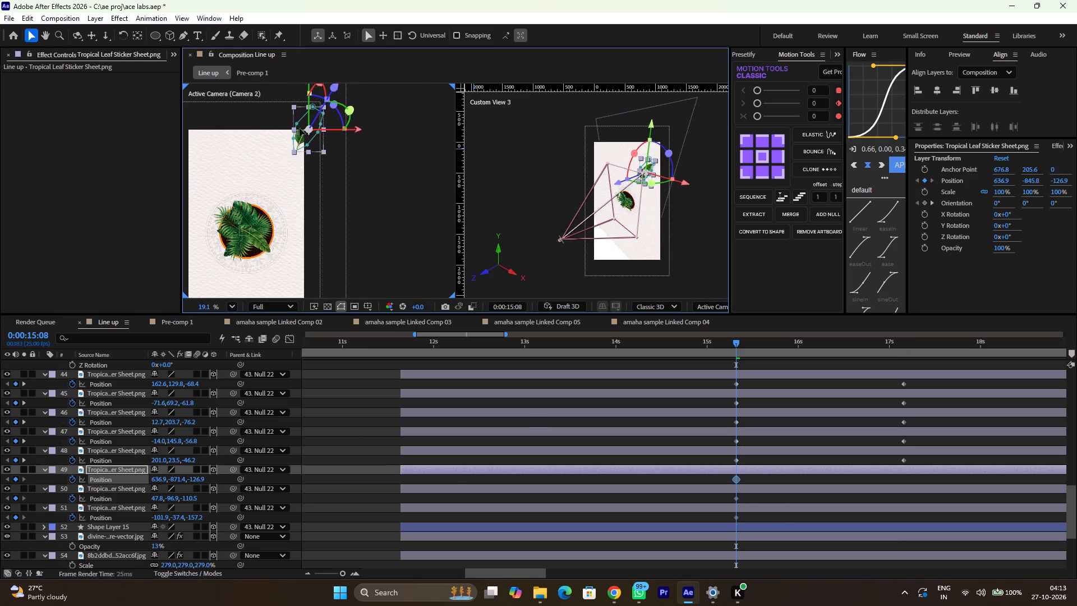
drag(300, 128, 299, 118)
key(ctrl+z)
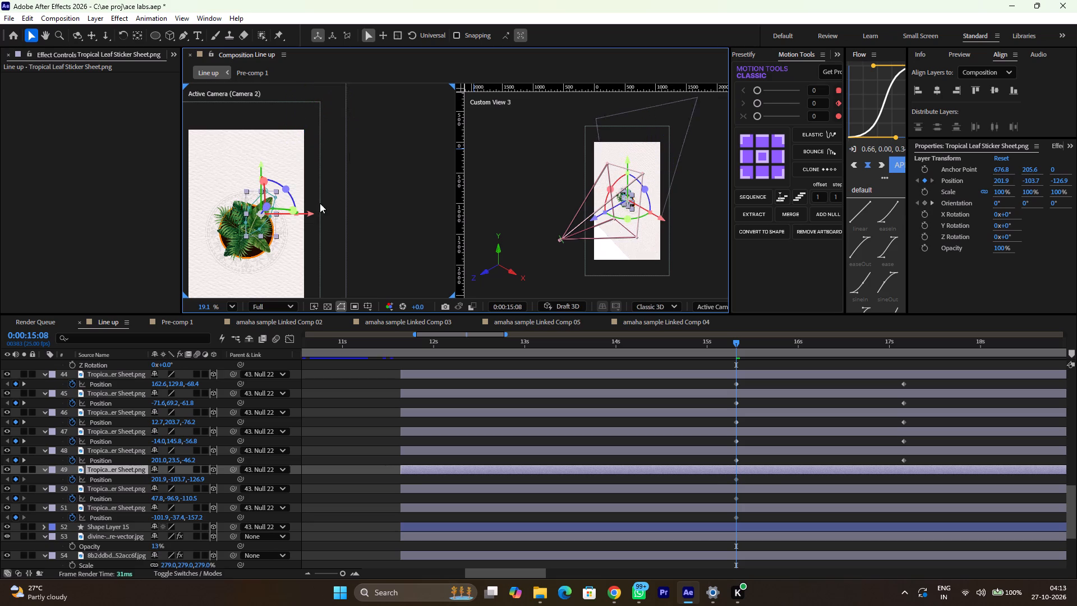
At 0:00:17:04, move leaf layer 49 out past the frame's upper-right corner to about X 778, Y -1129, adding a Position keyframe.
click(26, 458)
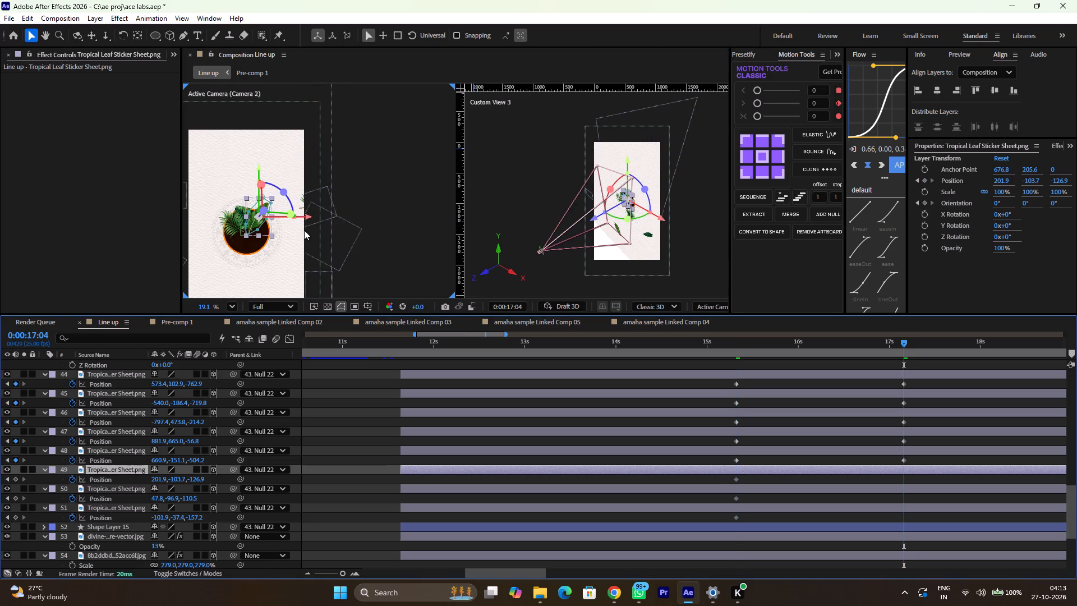
drag(251, 226, 279, 170)
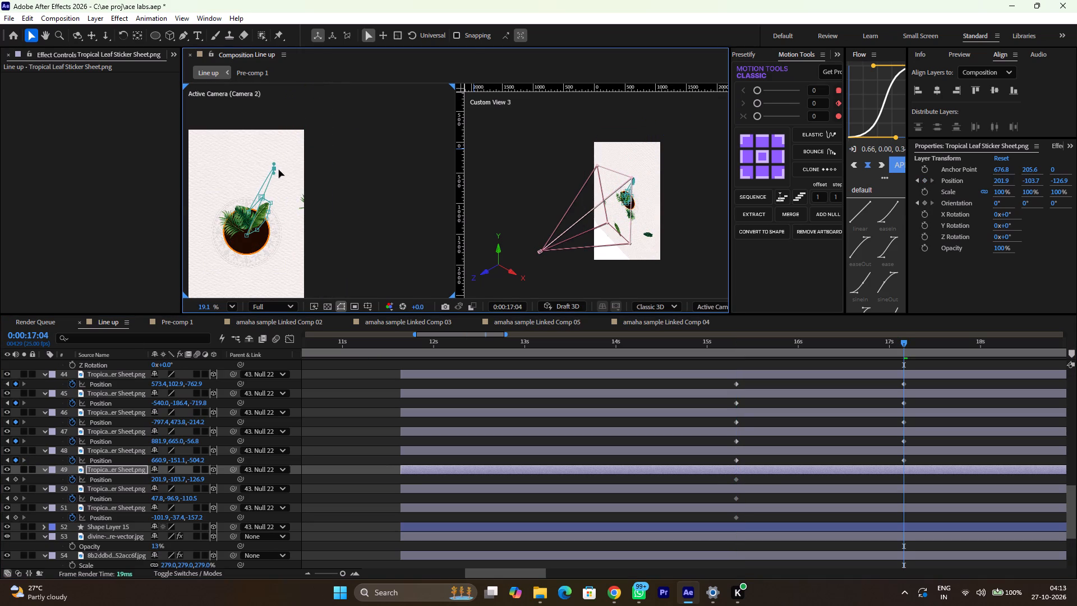
key(ctrl+z)
drag(257, 228, 277, 192)
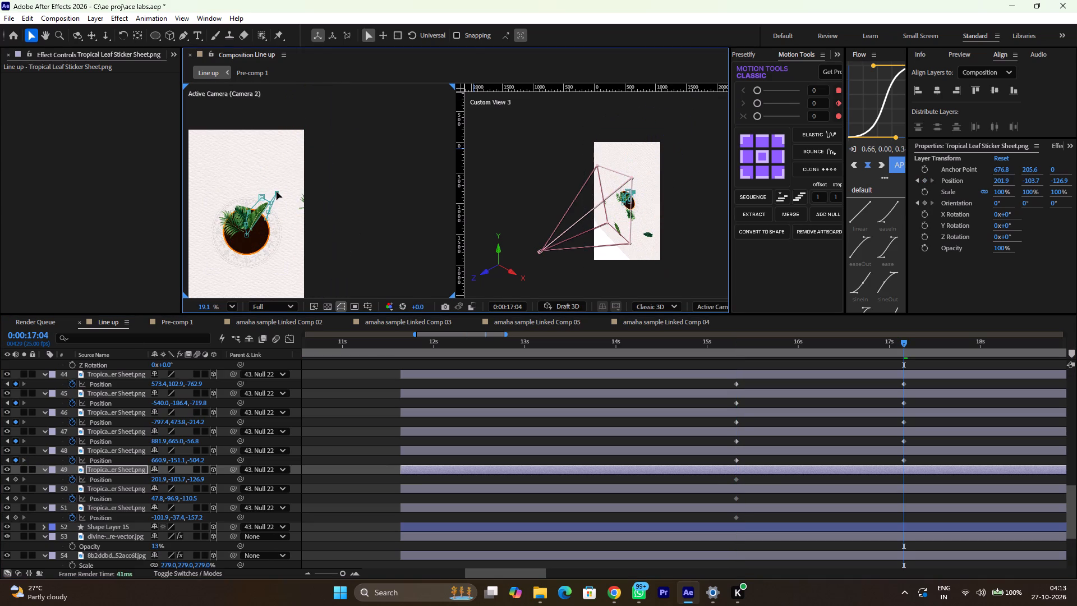
key(ctrl+z)
drag(257, 218, 289, 165)
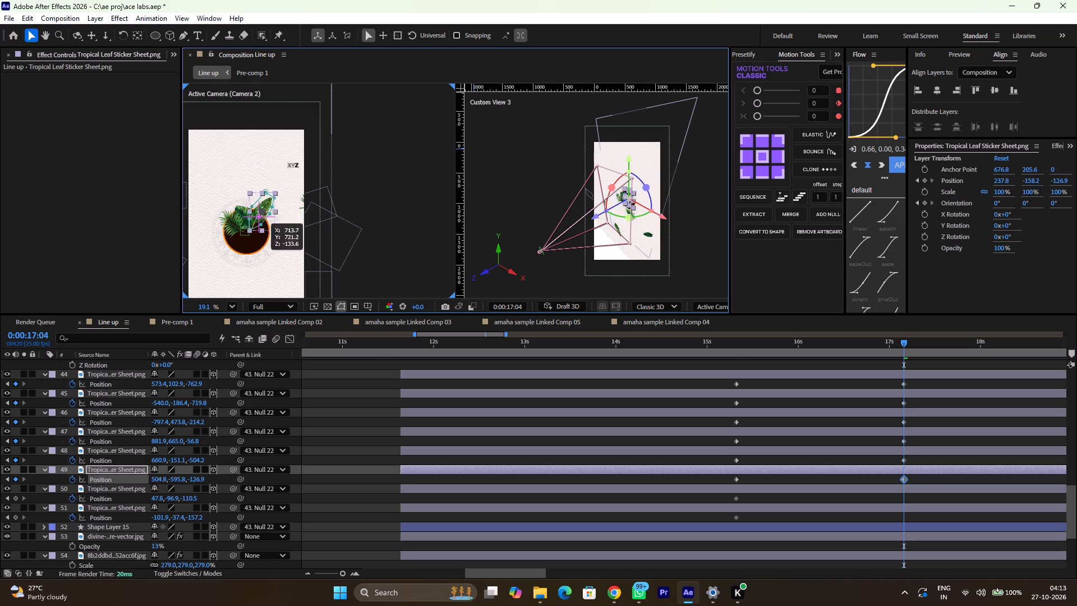
drag(289, 165, 324, 127)
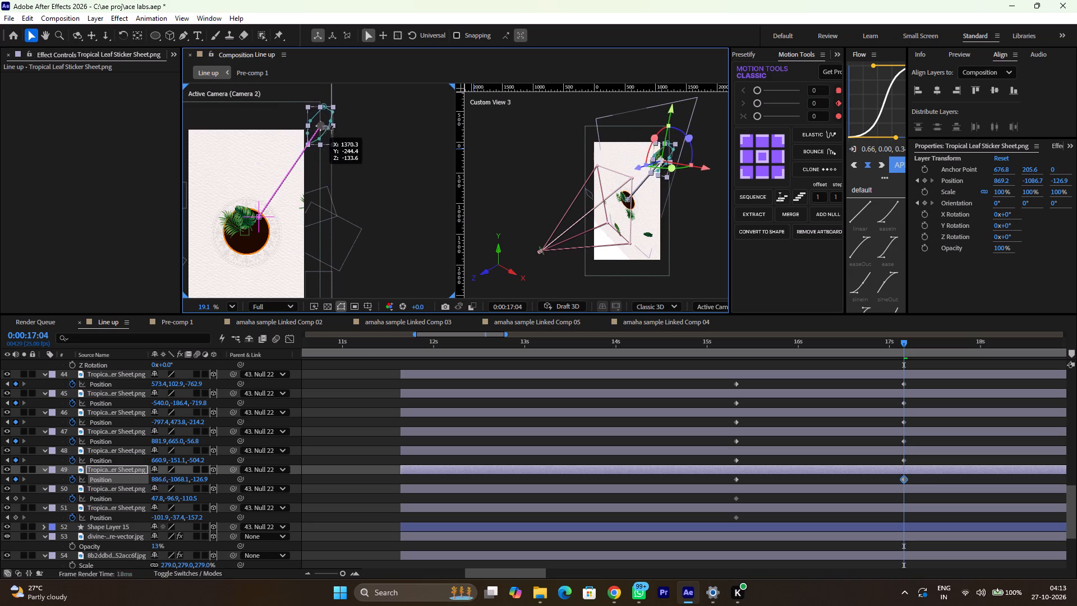
drag(324, 127, 313, 120)
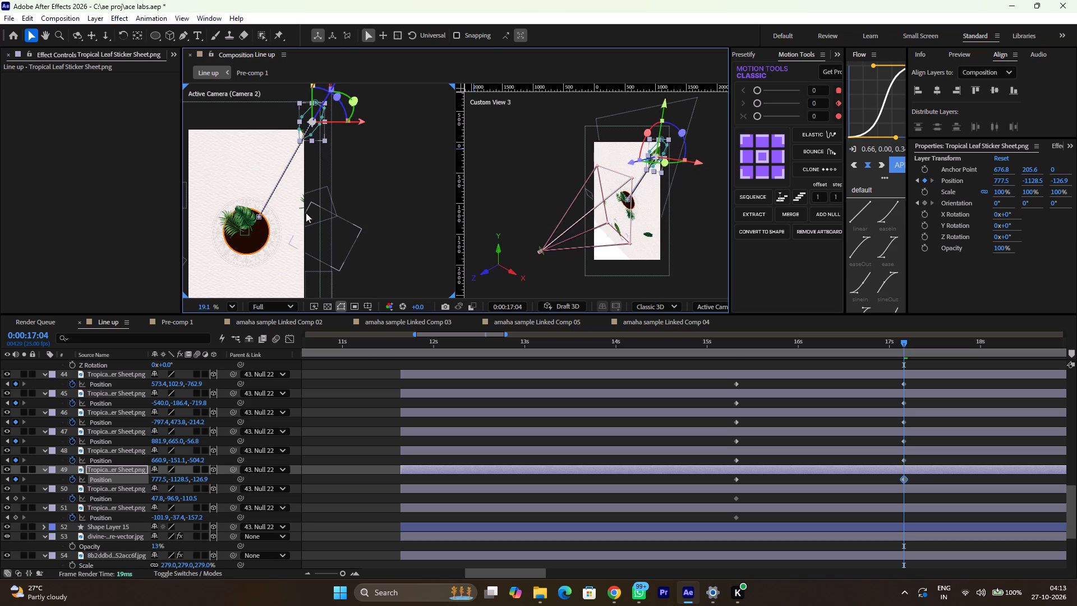
At 0:00:17:04, move leaf layer 48 farther out past the frame's right edge to about X 765, Y -184.
click(316, 201)
drag(317, 194, 329, 190)
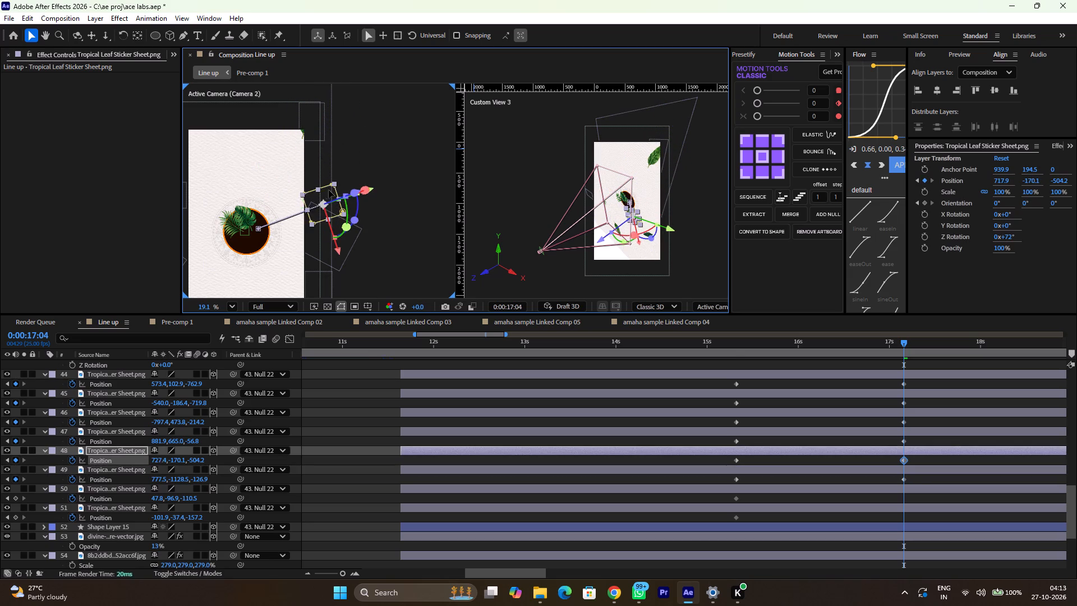
drag(329, 190, 329, 190)
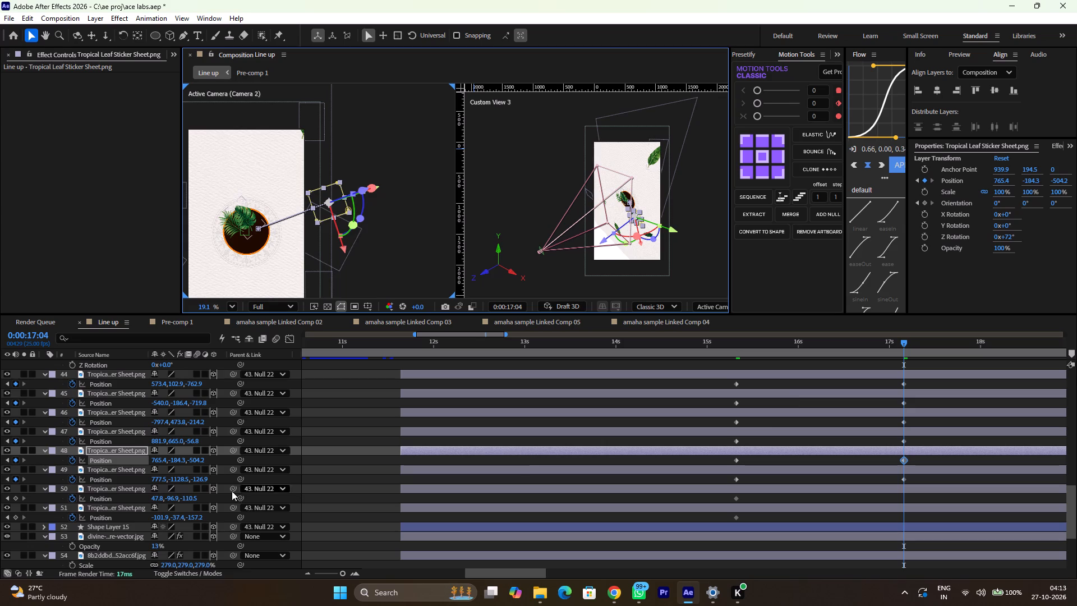
Add a Position keyframe to leaf layer 50 at 0:00:17:04, moving it up past the frame's top edge to about X -283, Y -1162.
click(4, 481)
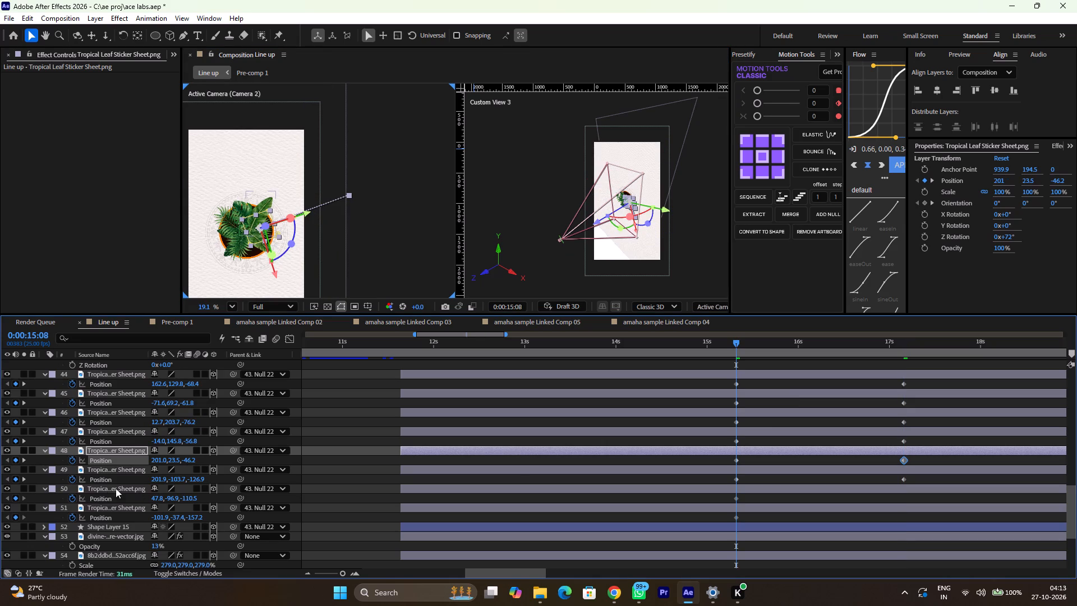
click(109, 490)
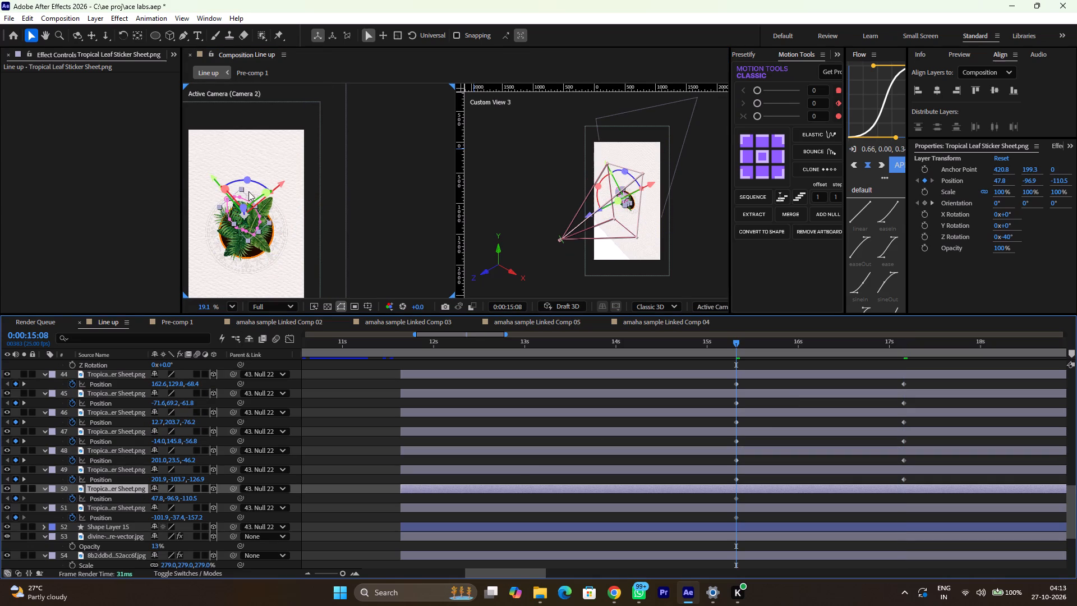
click(22, 480)
click(16, 499)
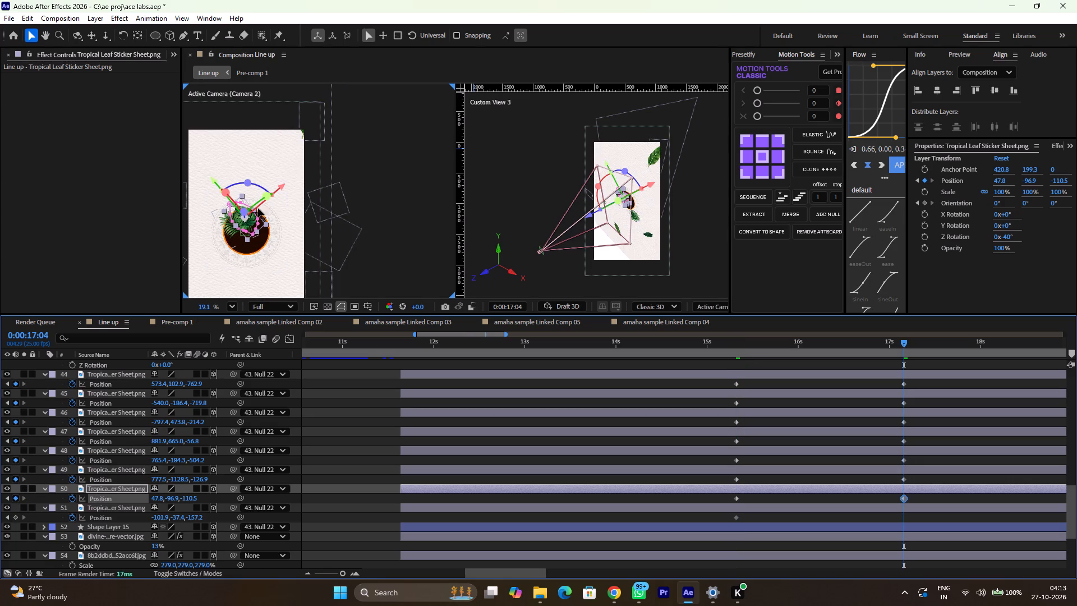
drag(246, 218, 225, 151)
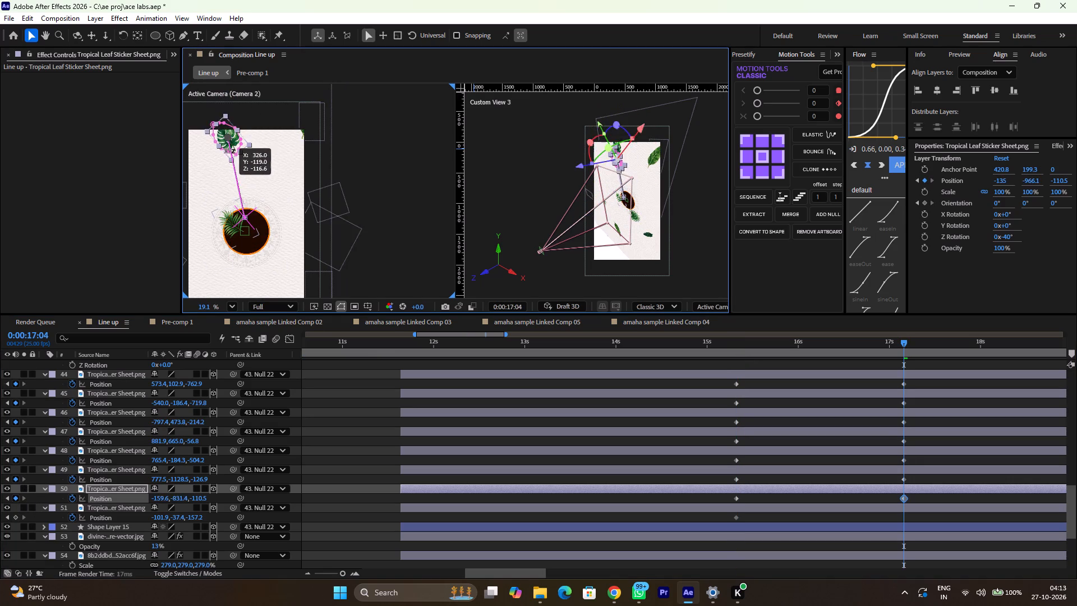
drag(225, 151, 215, 121)
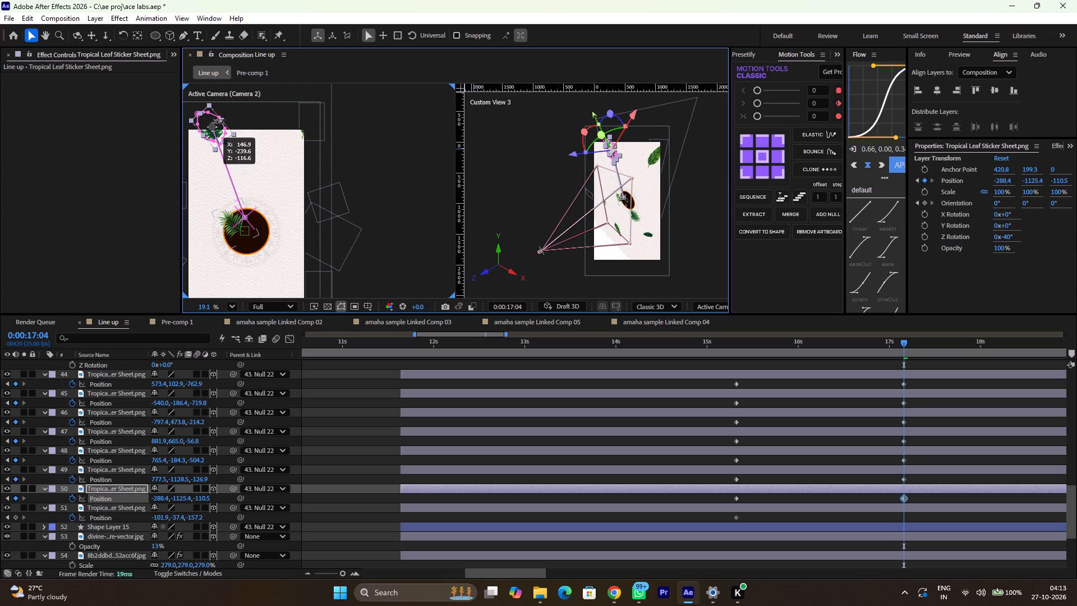
drag(215, 121, 215, 116)
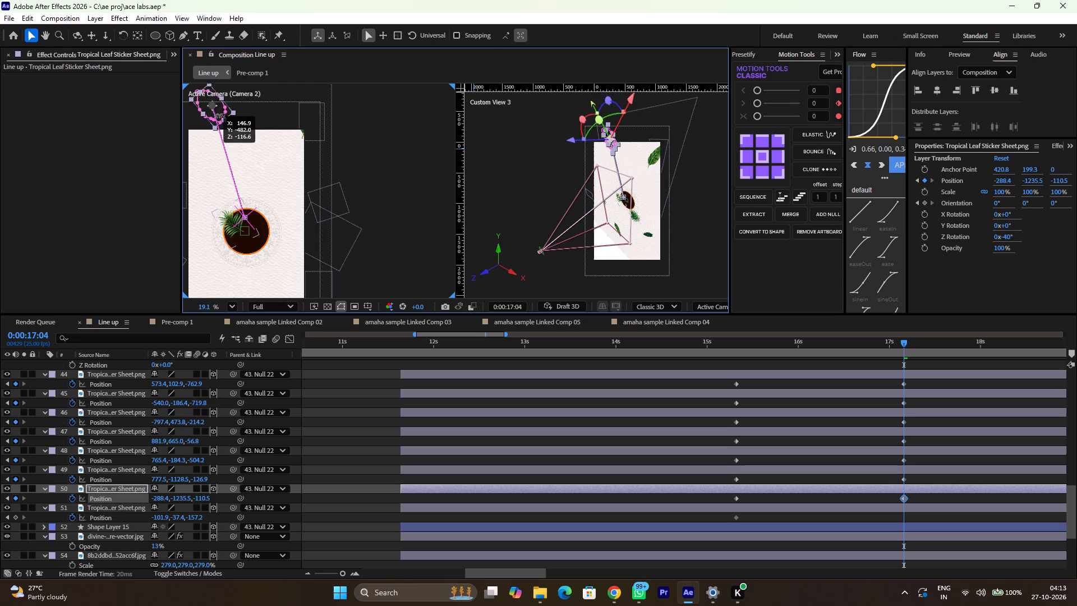
drag(215, 116, 215, 118)
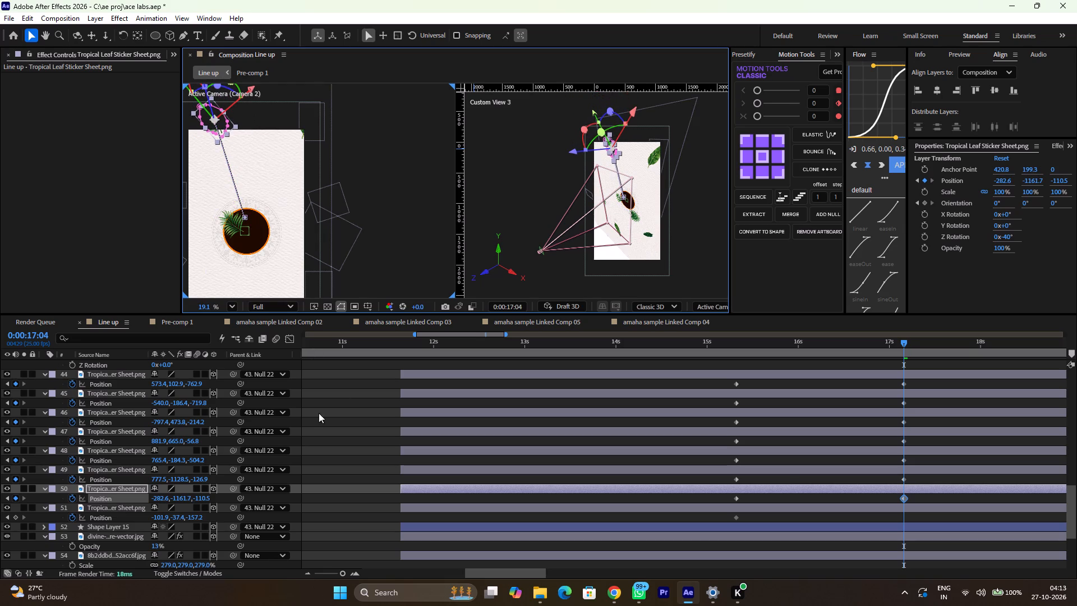
click(7, 499)
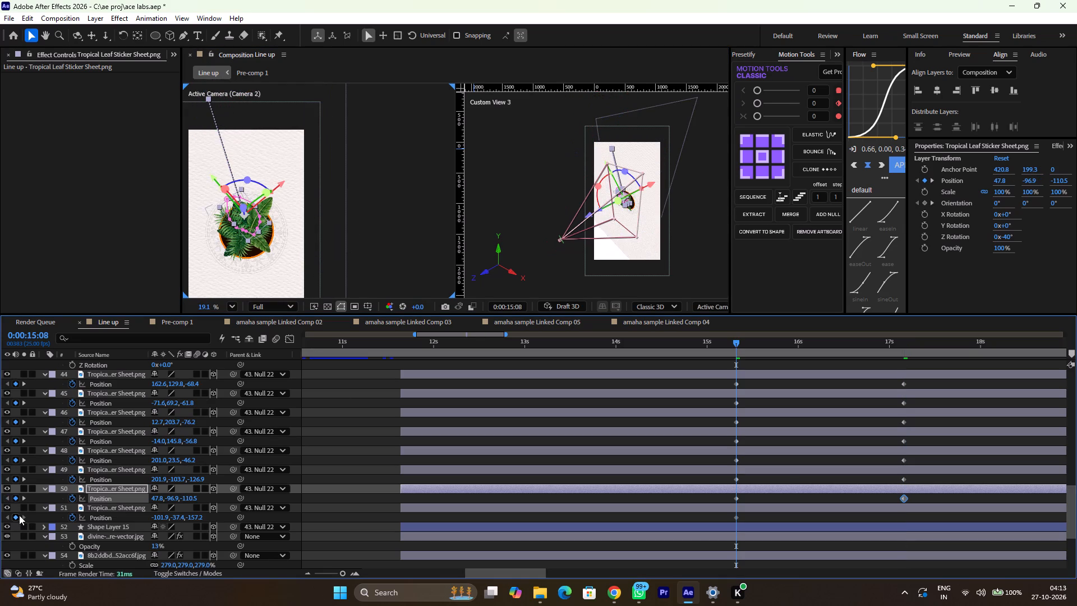
click(24, 495)
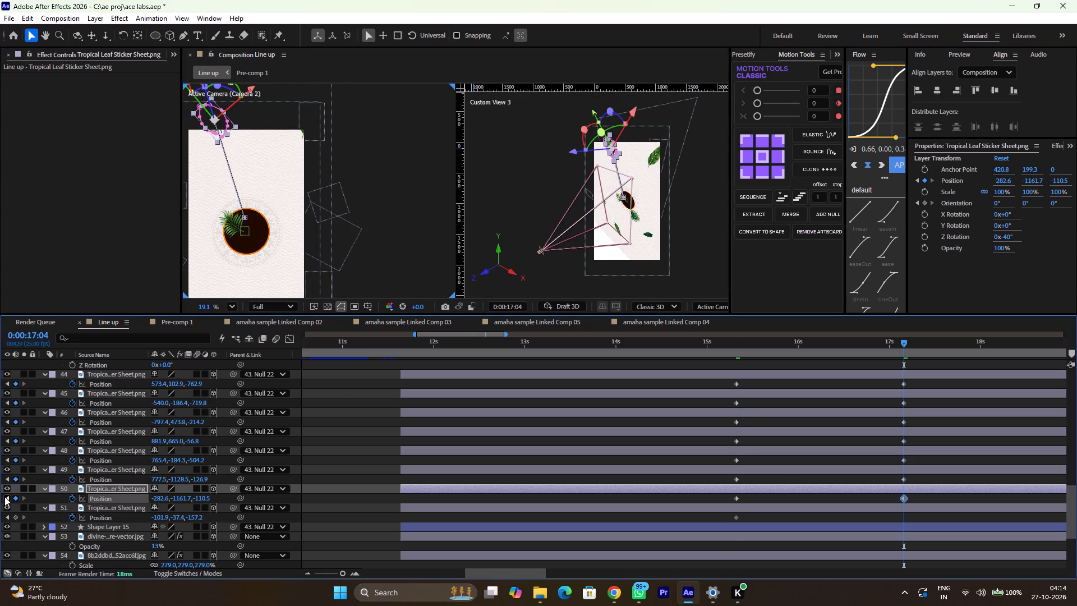
click(4, 497)
click(22, 497)
At 0:00:17:04, move leaf layer 51 out past the frame's left edge to about X -894, Y -8, adding a Position keyframe.
click(107, 507)
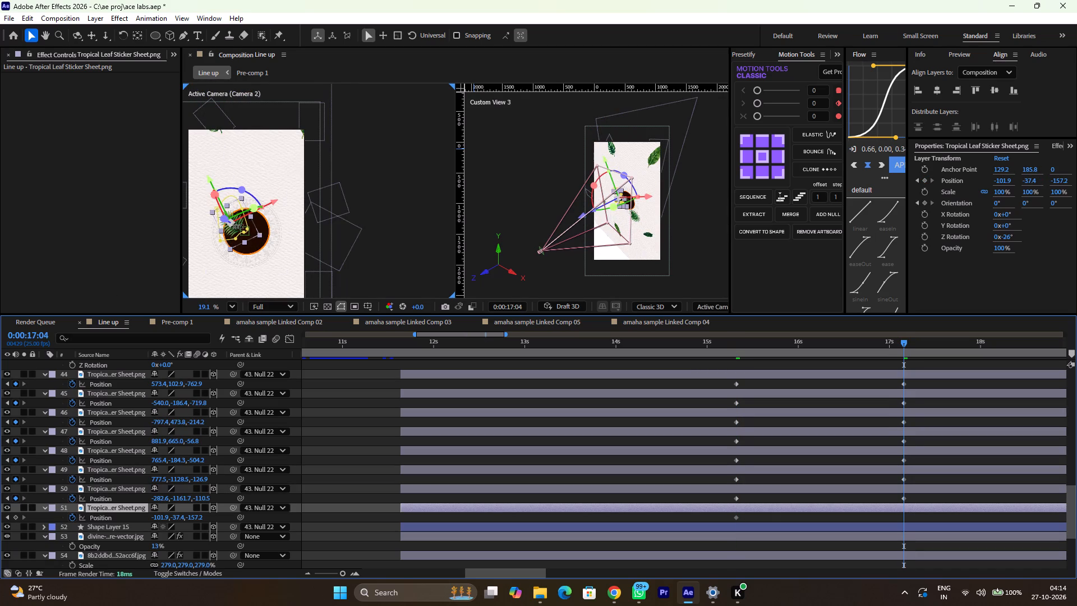
drag(234, 226, 173, 231)
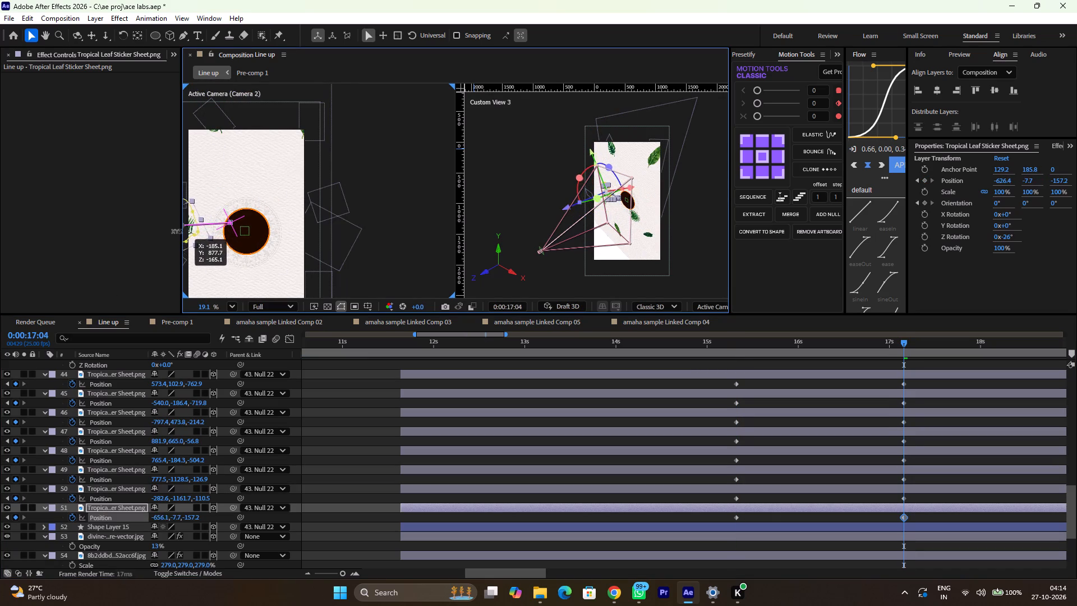
drag(173, 231, 157, 229)
At 0:00:17:04, push leaf layers 50 and 49 farther outward, to about X -289, Y -1511 and X 899, Y -1213.
drag(215, 123, 215, 112)
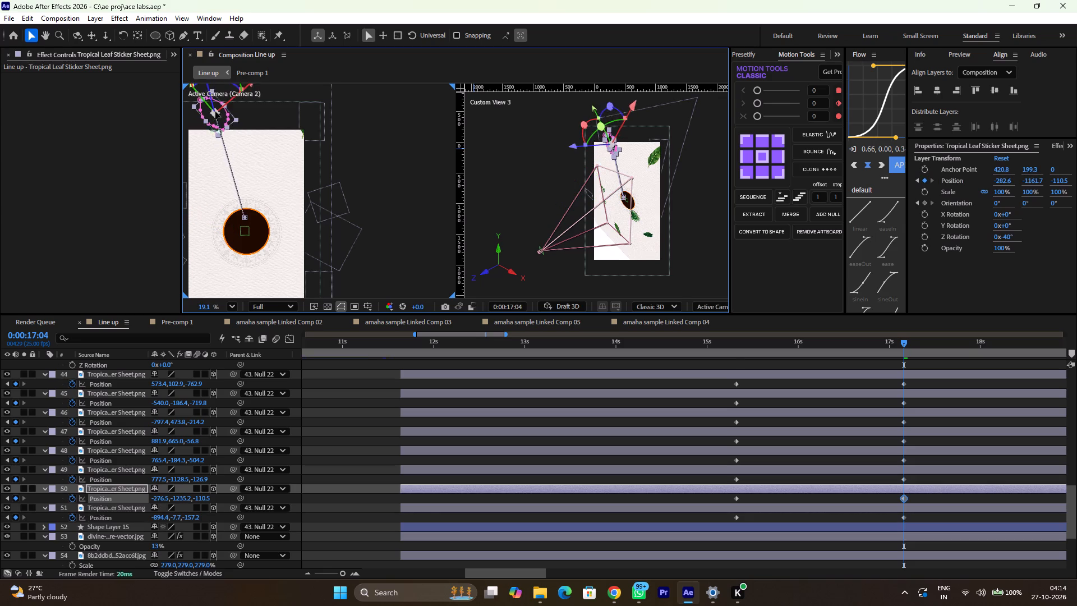
drag(215, 112, 214, 85)
drag(306, 116, 317, 108)
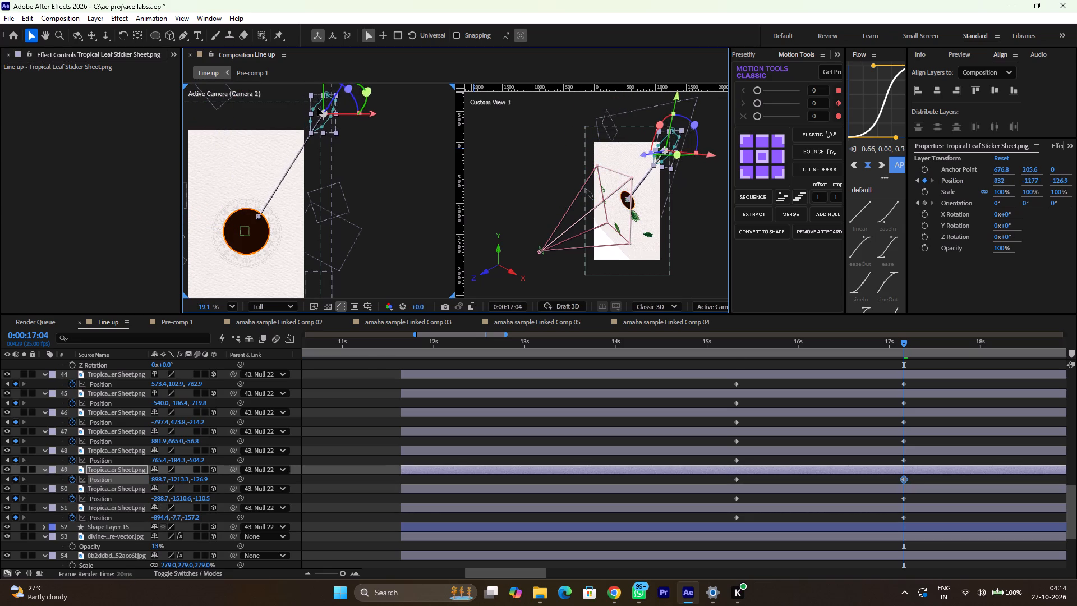
Select leaf layers 44 to 51 and reveal their Orientation and Rotation properties.
ctrl+scroll(263, 181, down, 2)
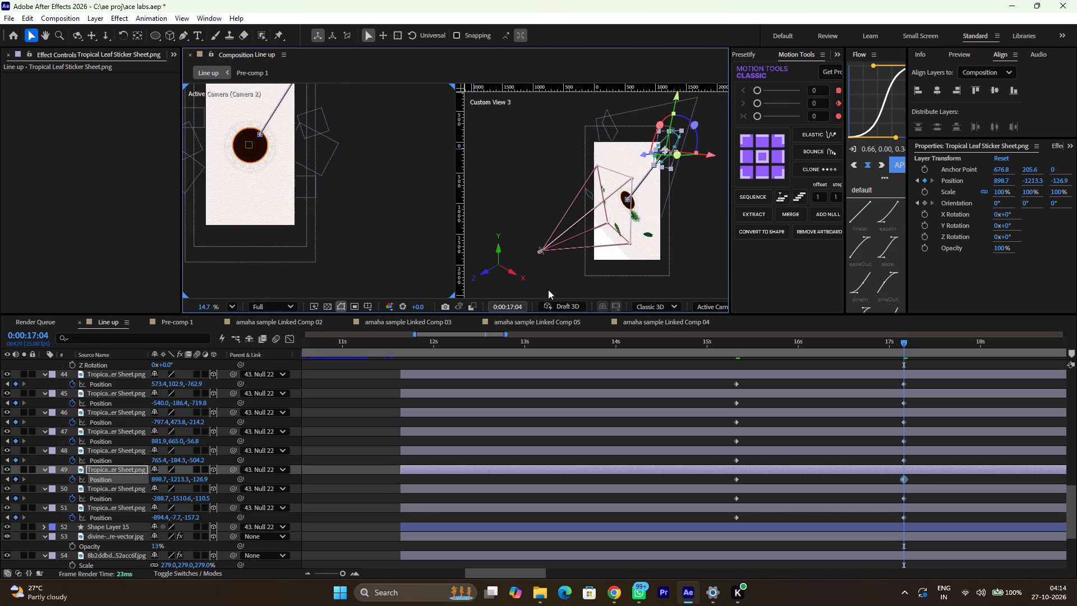
scroll(745, 396, up, 1)
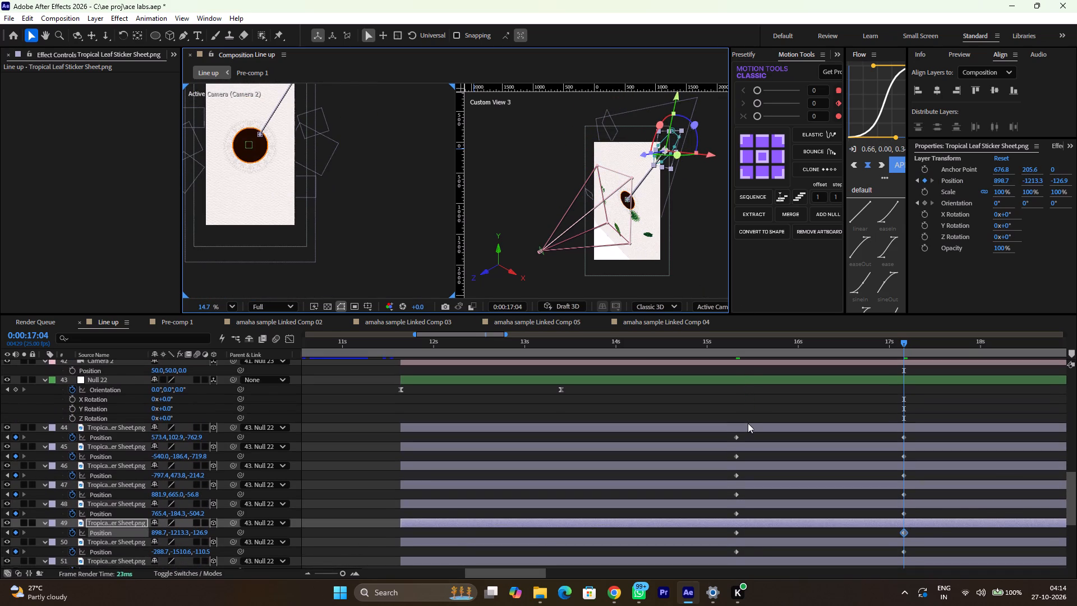
click(748, 424)
key(u)
key(u)
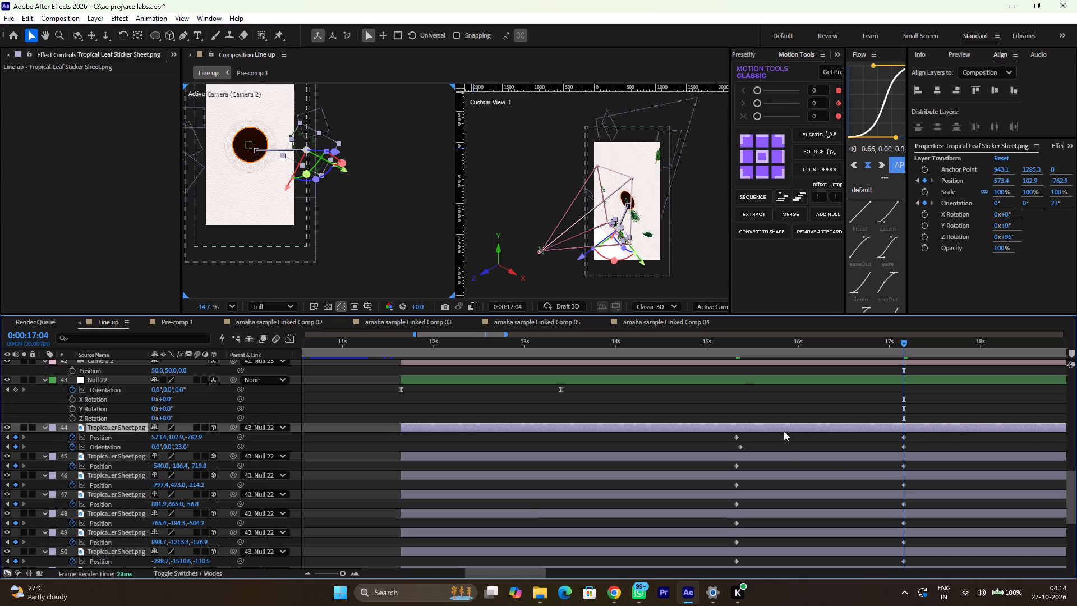
scroll(300, 434, down, 1)
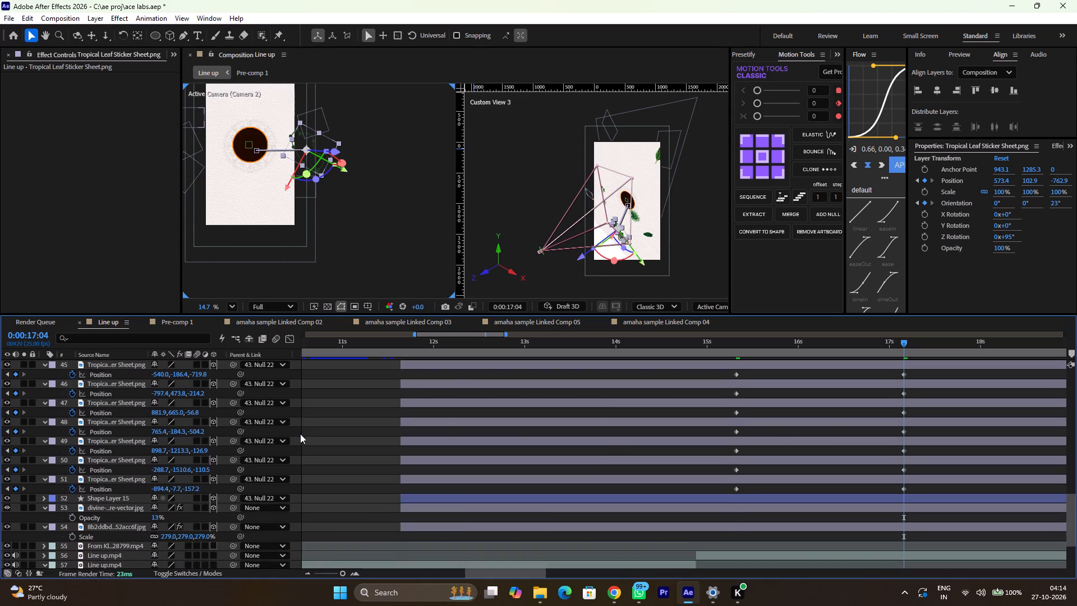
scroll(300, 434, down, 1)
shift+click(110, 477)
key(r)
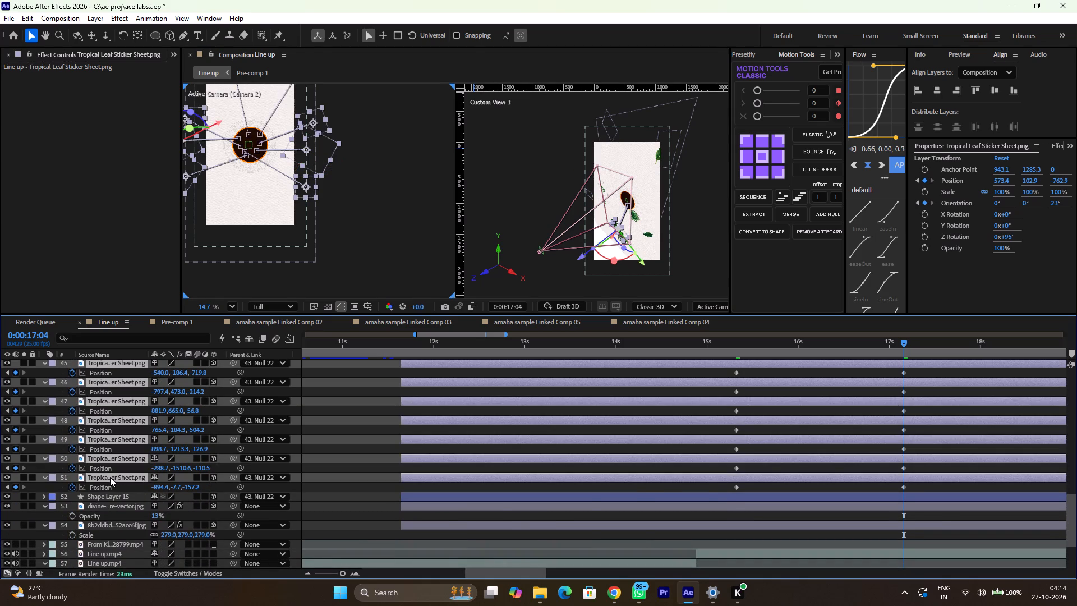
key(r)
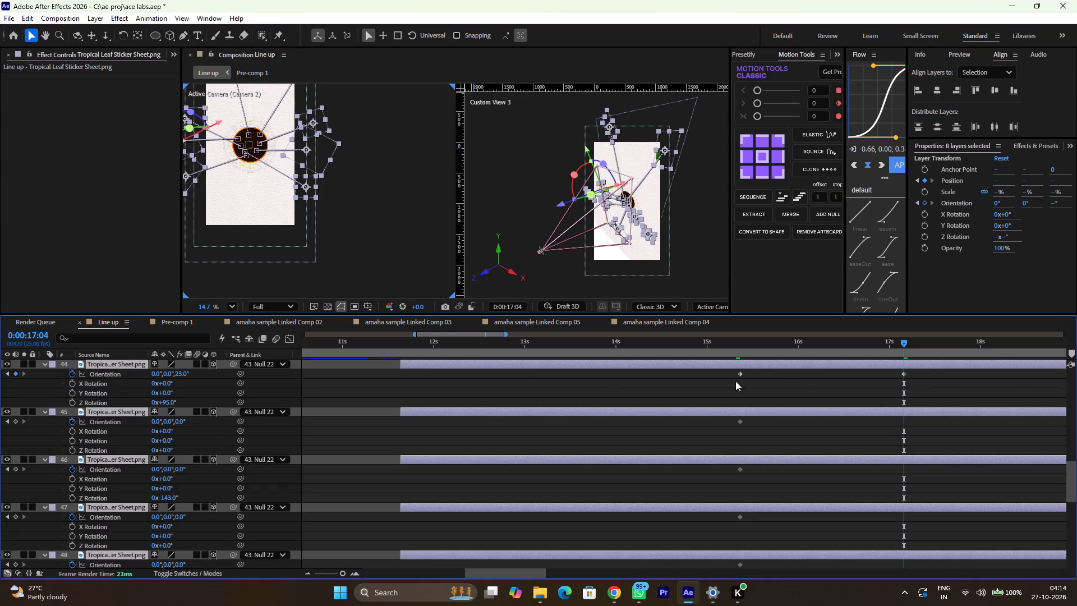
Copy leaf layer 44's two Orientation keyframes and paste them onto leaf layers 44 to 51 at 0:00:17:04.
drag(721, 374, 899, 373)
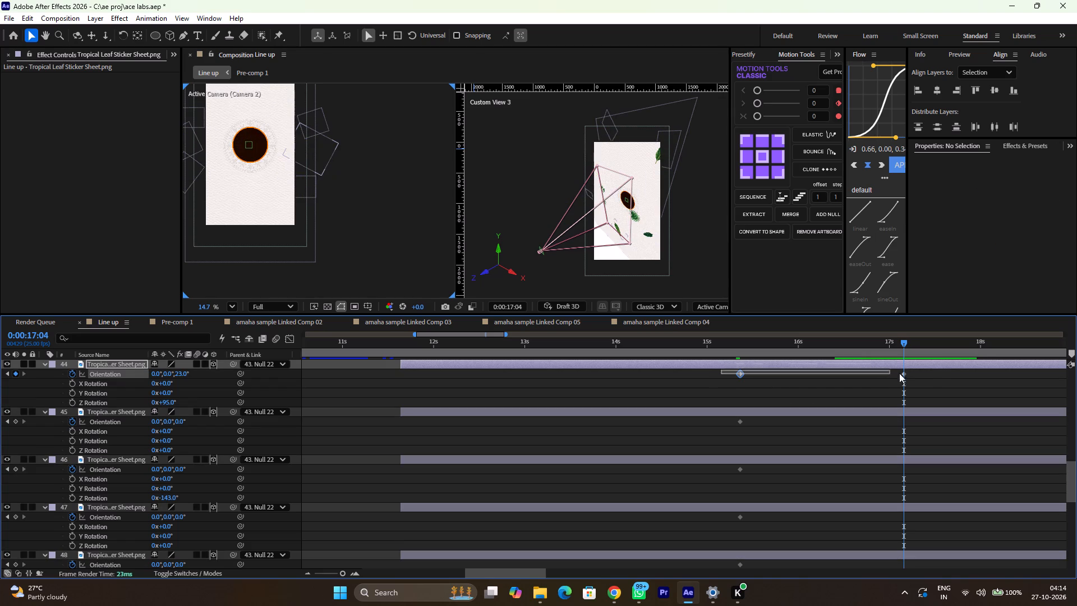
drag(899, 373, 938, 386)
key(ctrl+c)
key(ctrl+c)
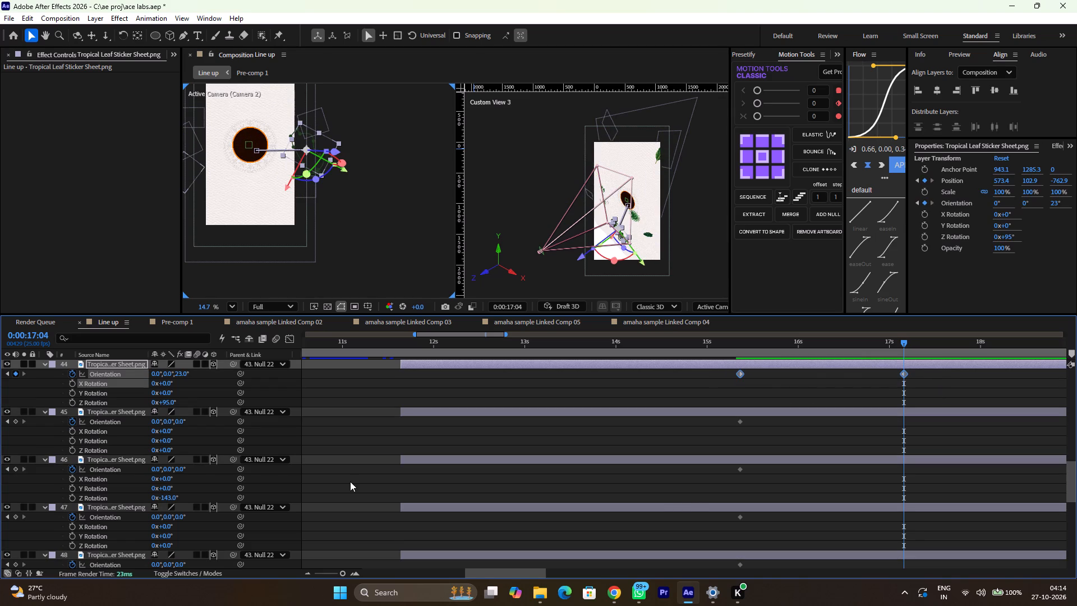
scroll(266, 469, down, 2)
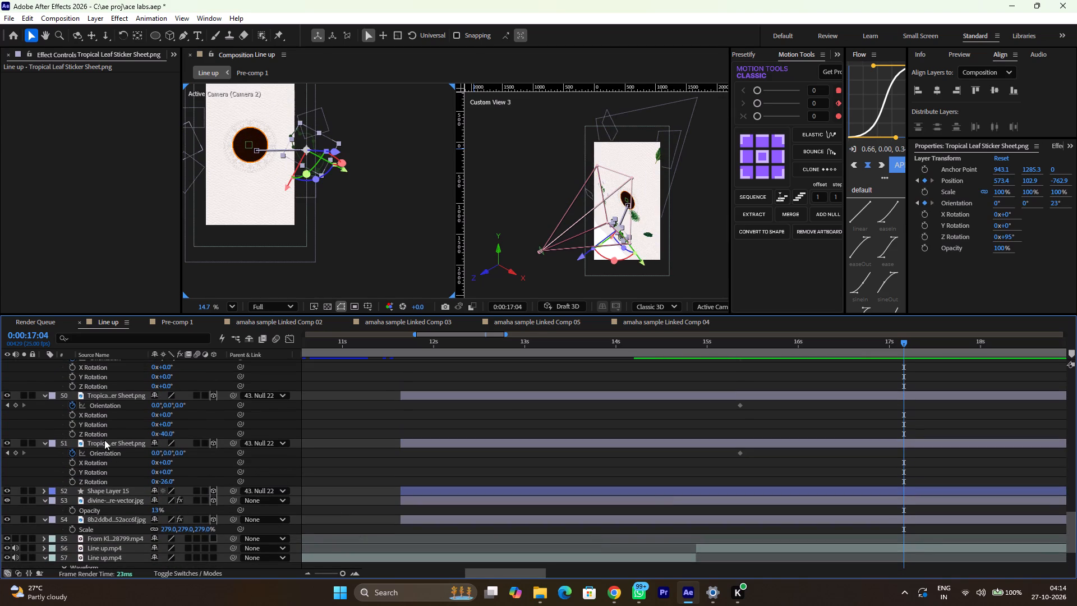
shift+click(110, 441)
key(ctrl+v)
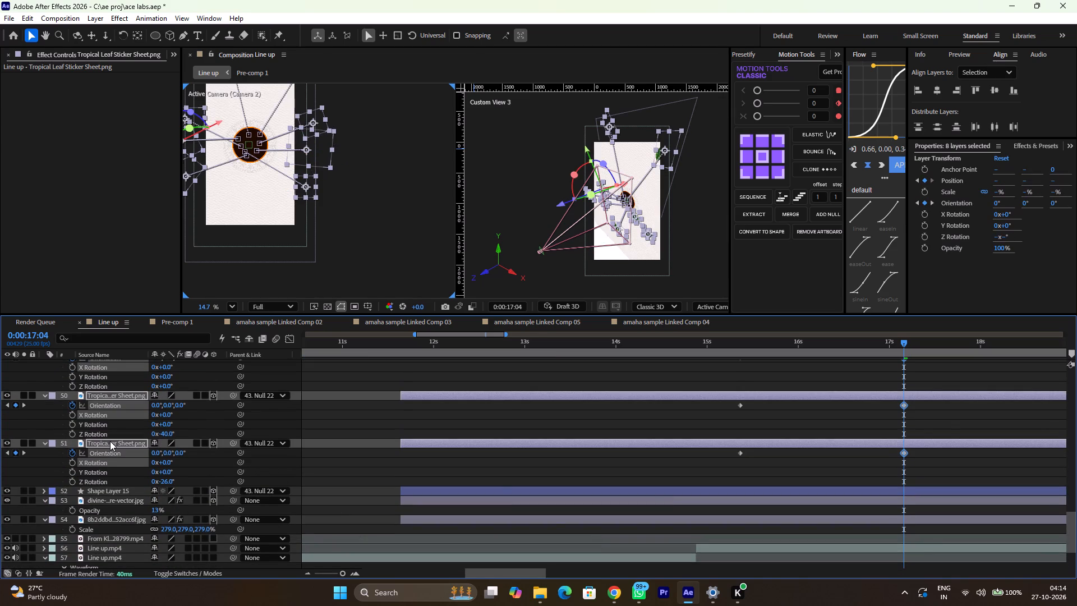
Select all layers in the Line up composition and collapse their expanded properties.
click(661, 424)
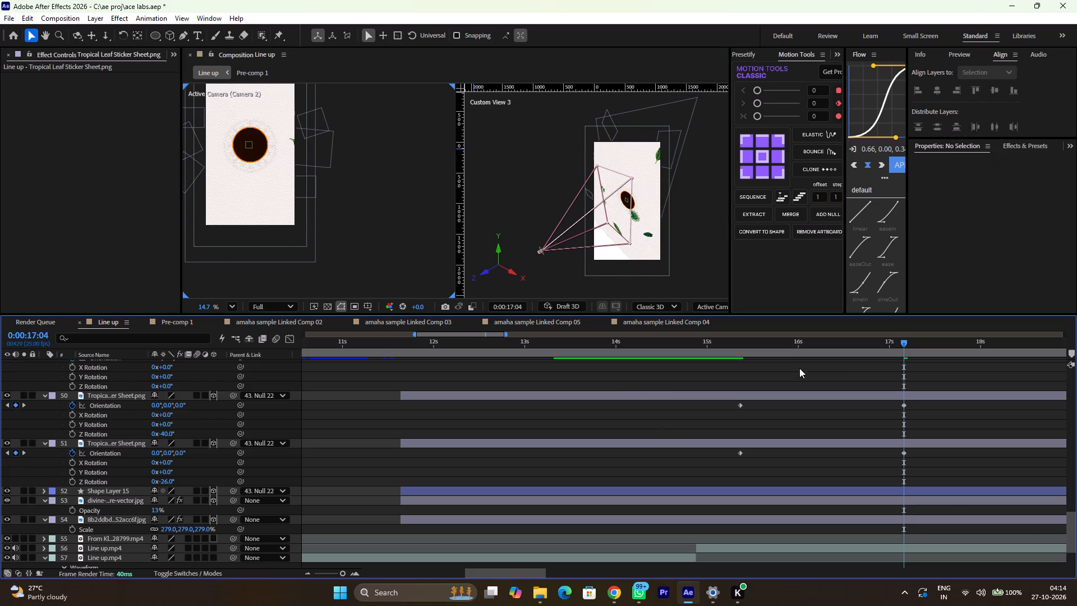
scroll(545, 414, up, 3)
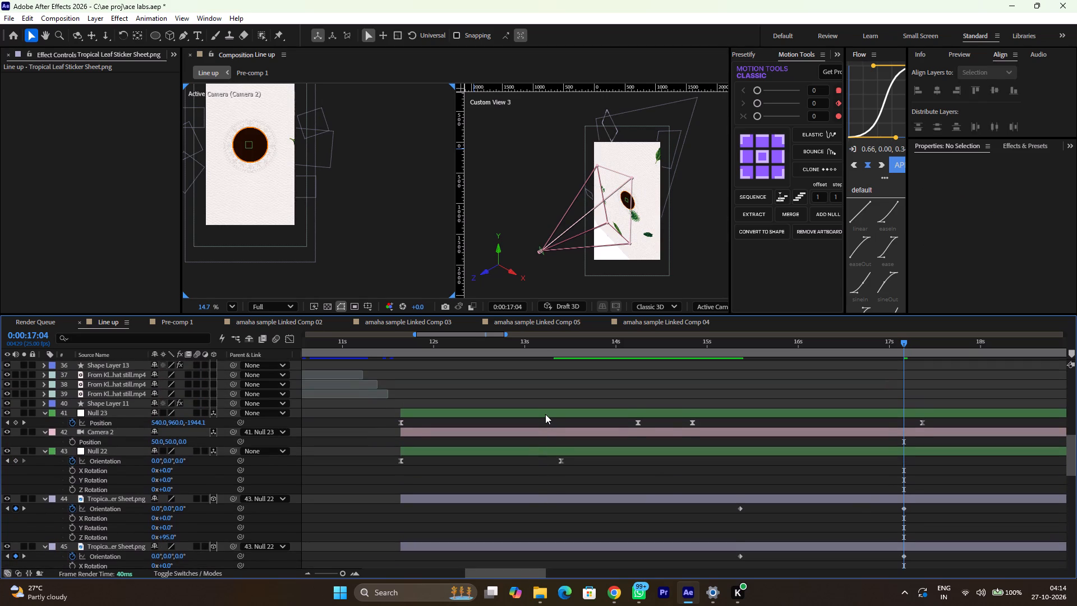
key(ctrl+a)
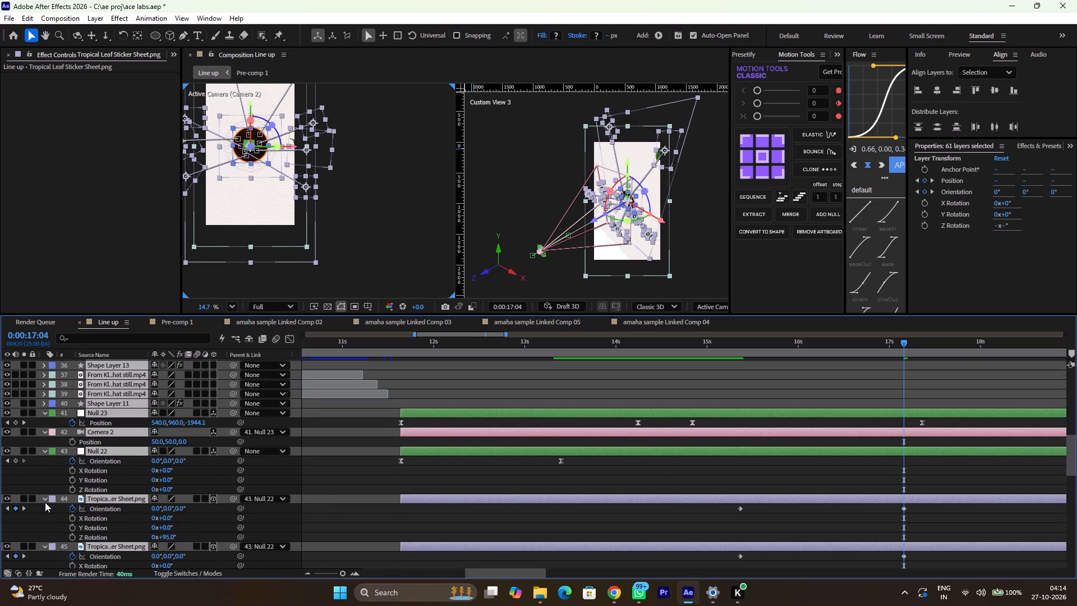
click(45, 502)
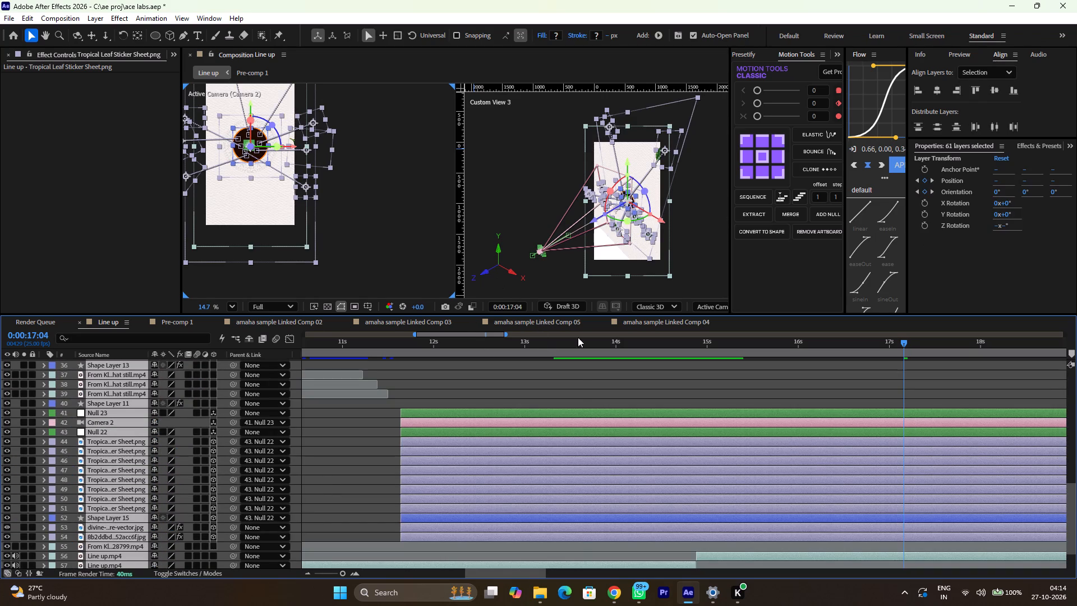
Preview the leaf animation twice, starting from about 0:00:13:16 and 0:00:13:19.
click(584, 344)
key(space)
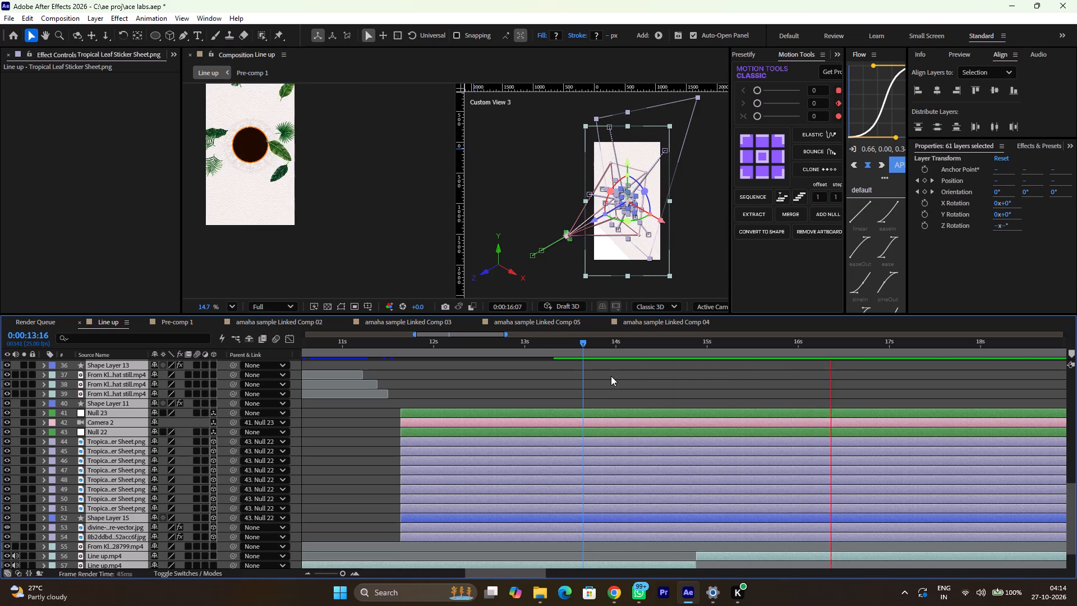
key(space)
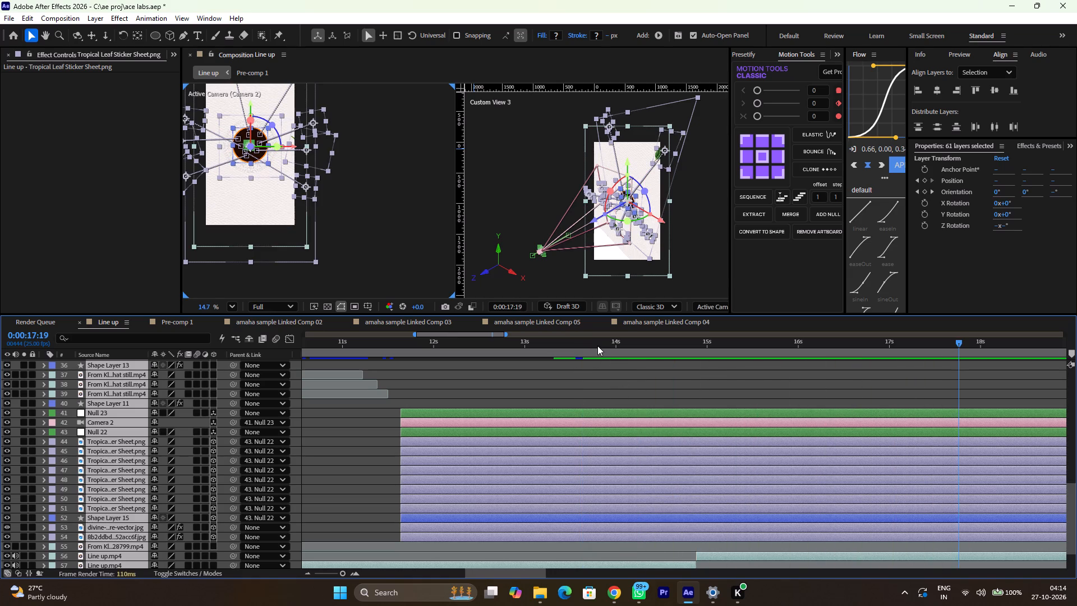
double_click(593, 346)
key(space)
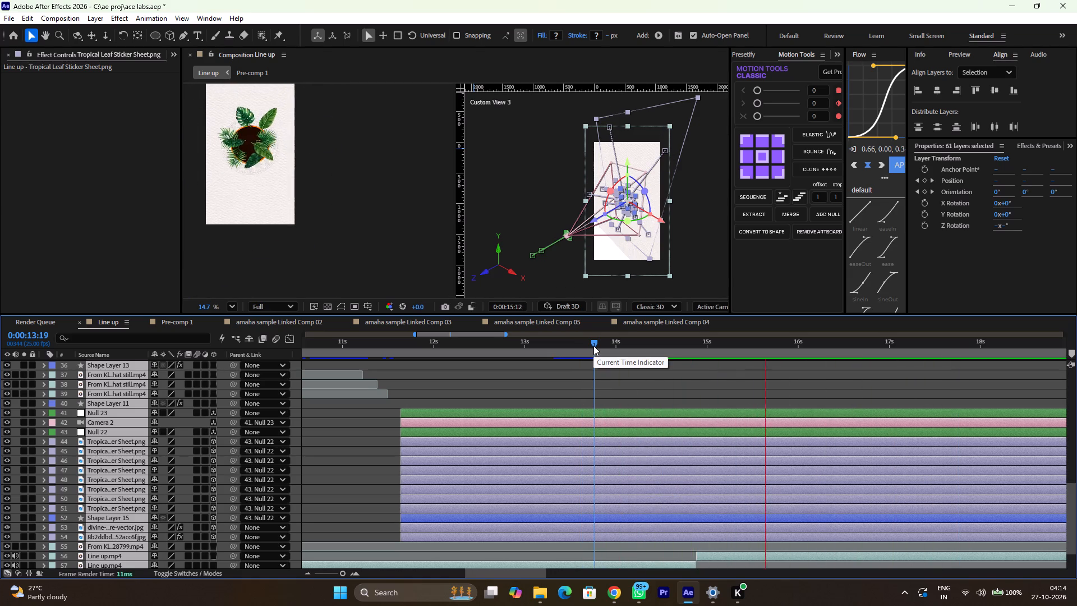
key(space)
Clear the selection of all layers and select only leaf layer 44.
key(u)
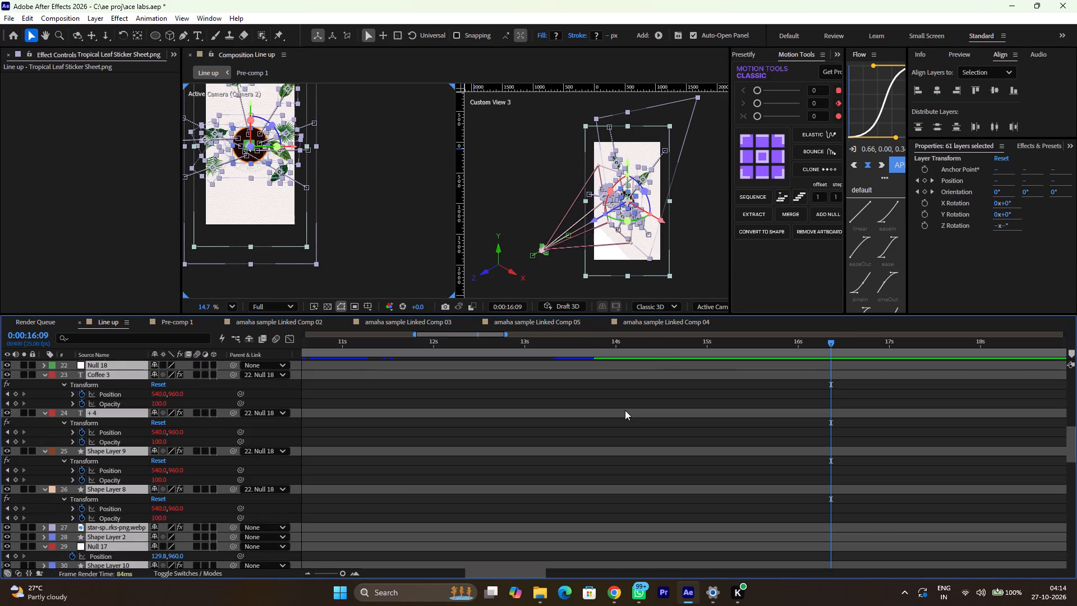
key(u)
scroll(618, 447, down, 2)
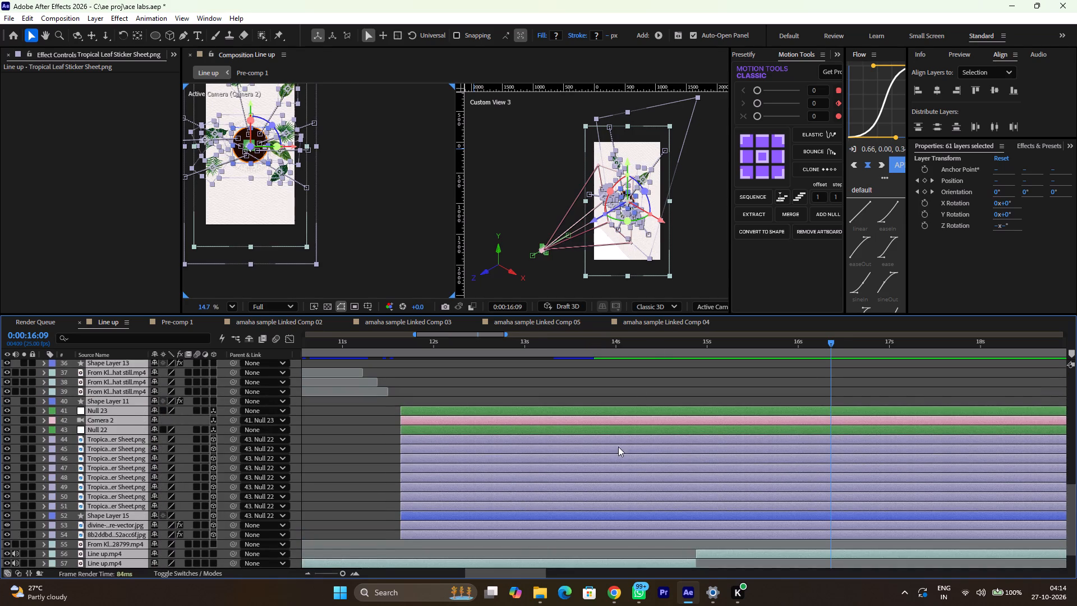
click(652, 377)
click(742, 441)
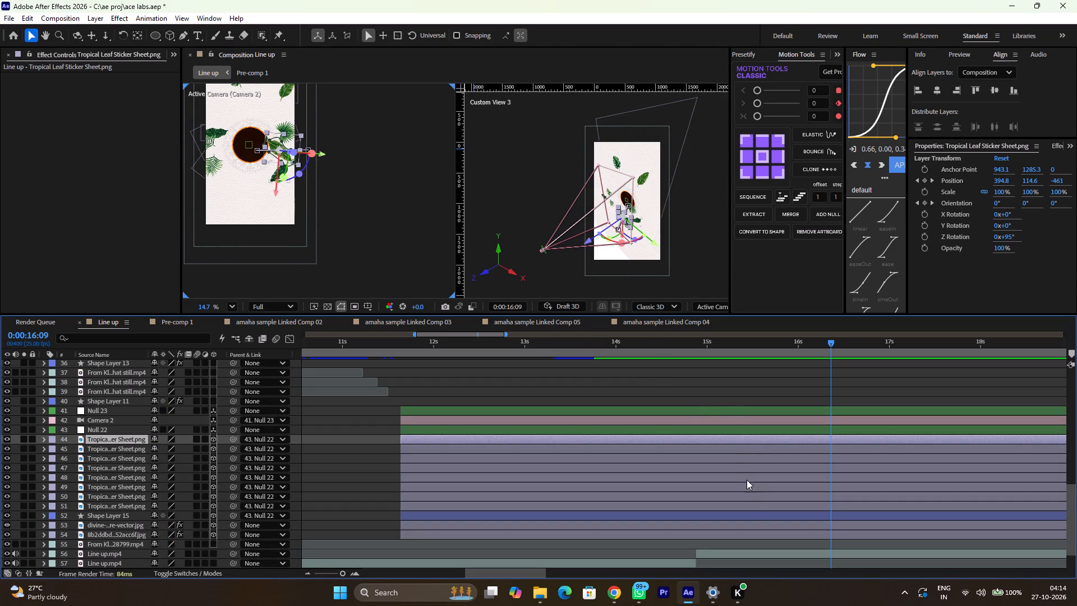
Select all Position and Orientation keyframes of leaf layers 44 to 51 and apply the current Flow easing curve to them.
shift+click(749, 507)
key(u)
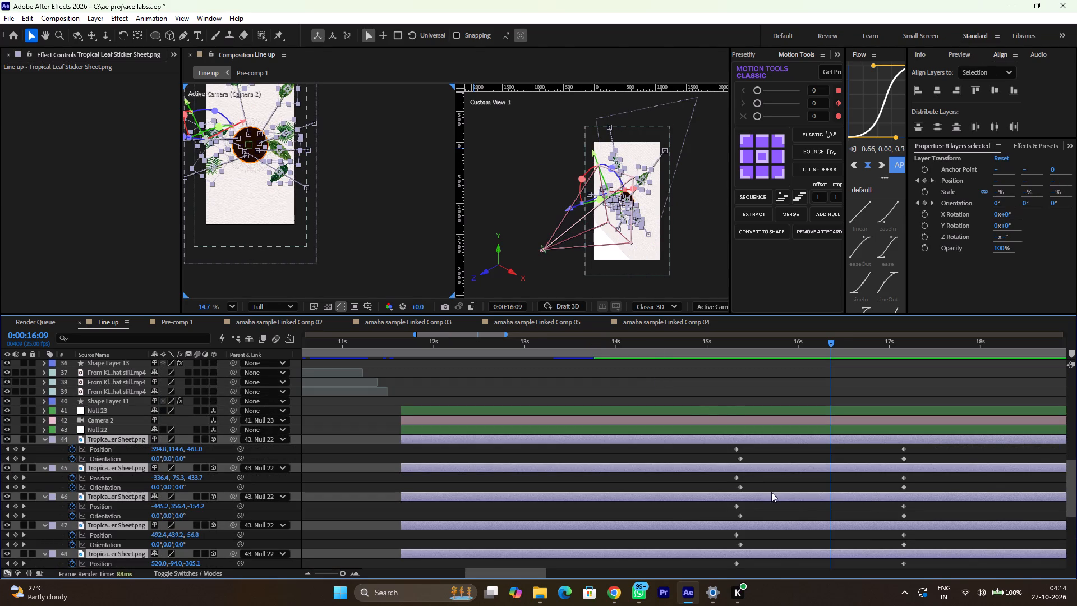
drag(727, 448, 941, 594)
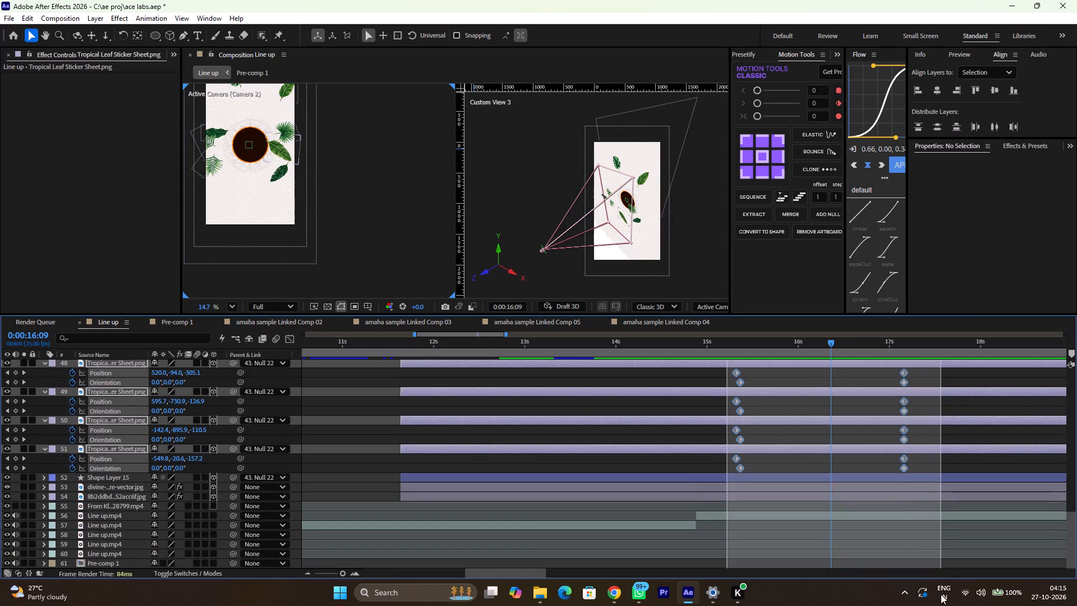
drag(941, 594, 925, 490)
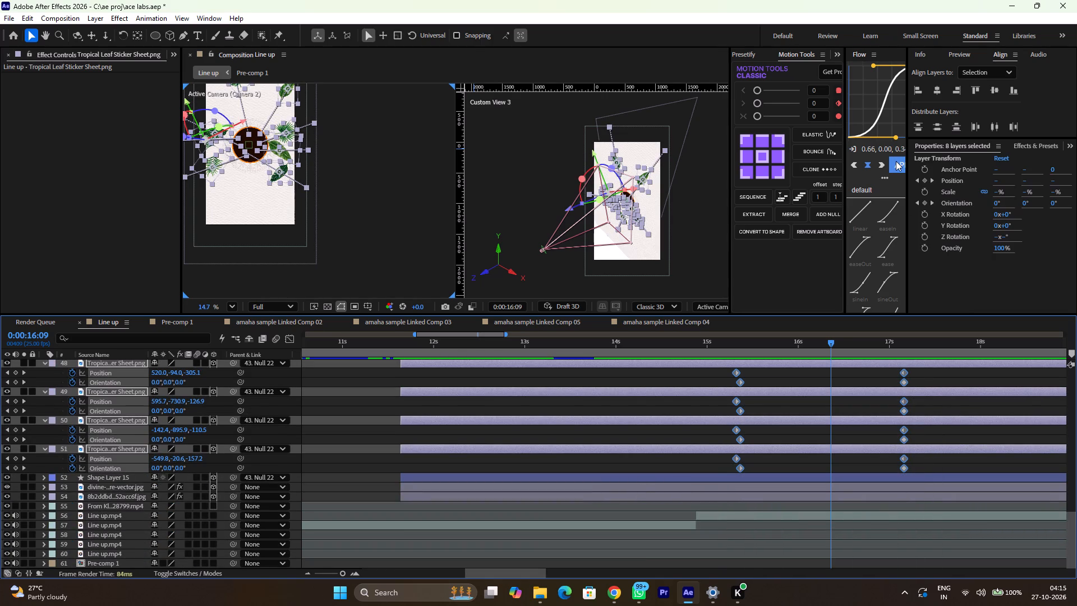
click(896, 161)
Preview the leaf animation from 0:00:15:05, and move the playhead back to about 0:00:15:12.
drag(731, 353, 725, 355)
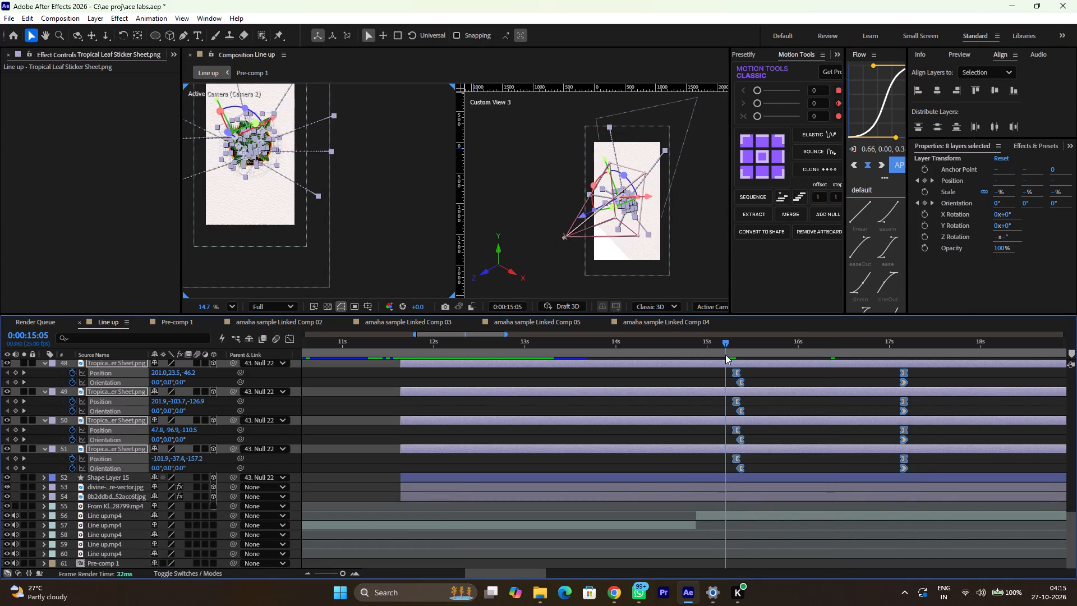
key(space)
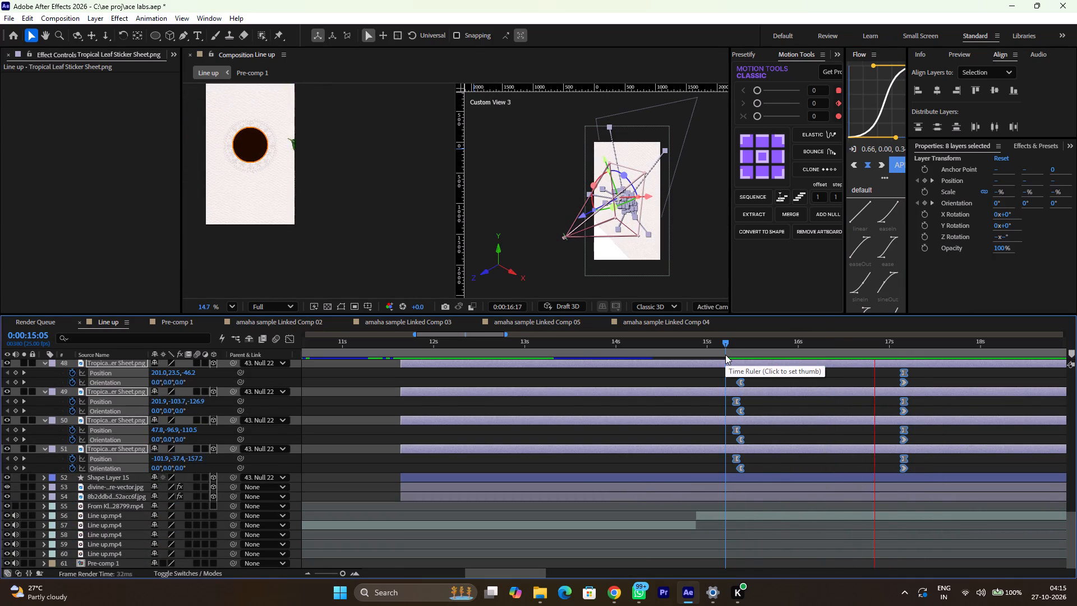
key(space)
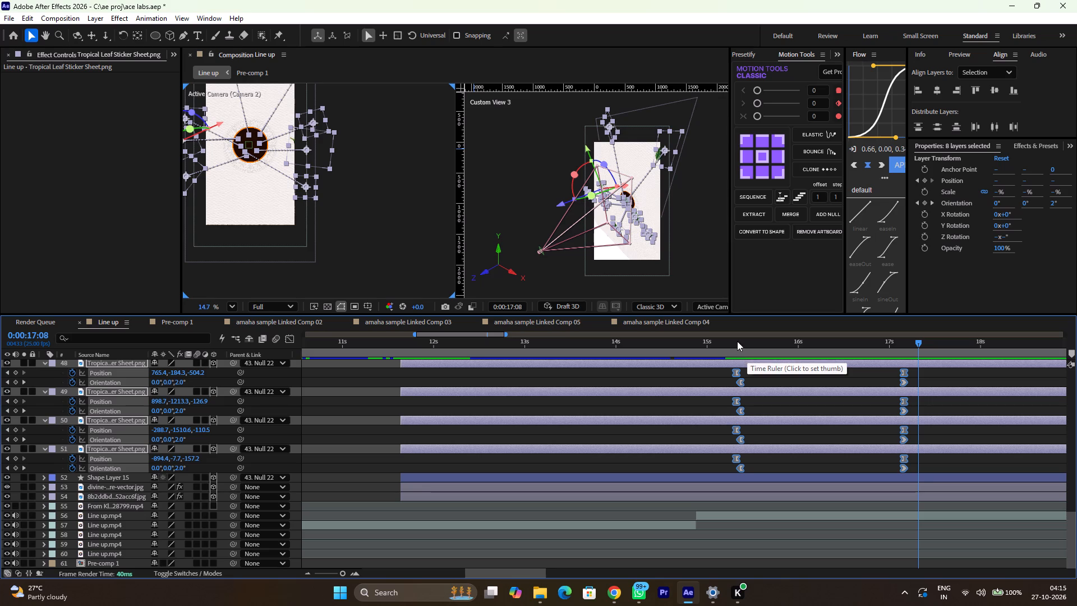
drag(737, 341, 752, 345)
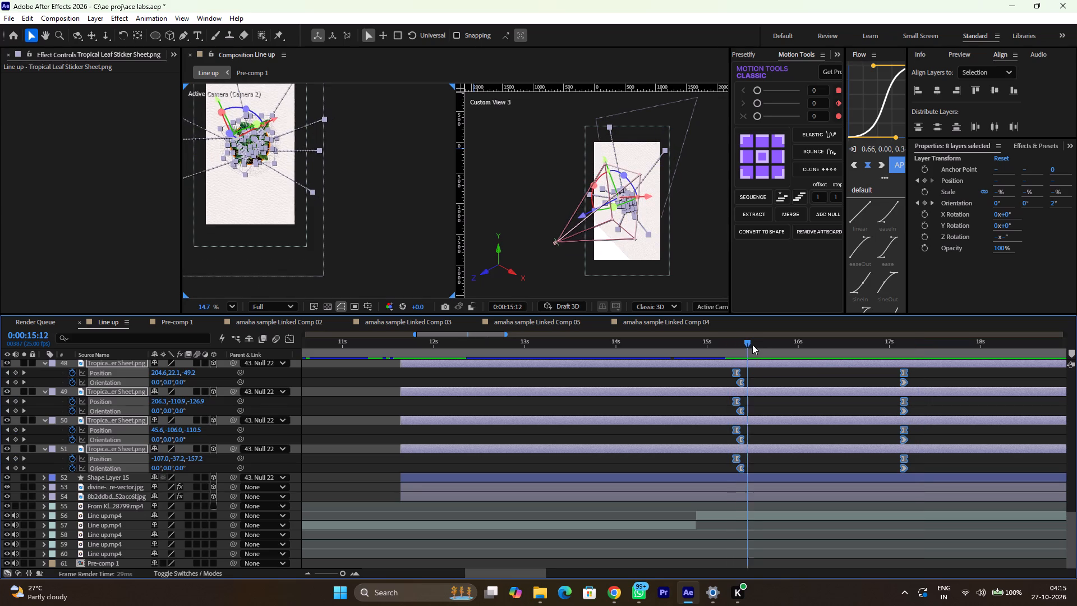
Switch to Chrome, open a new tab and look through the recently closed tabs in the browsing history.
click(613, 599)
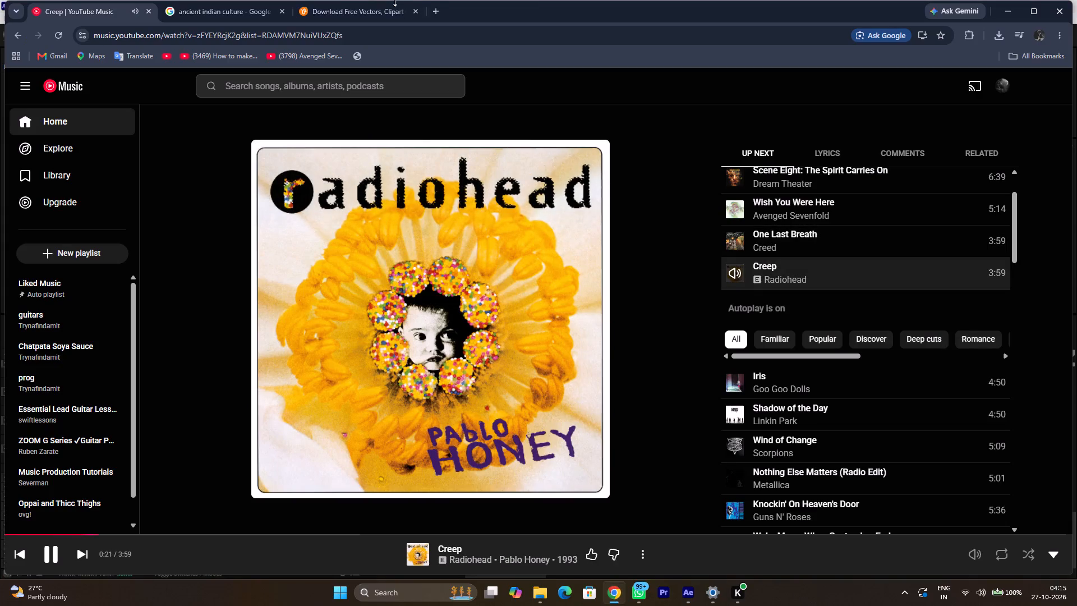
click(436, 8)
click(388, 233)
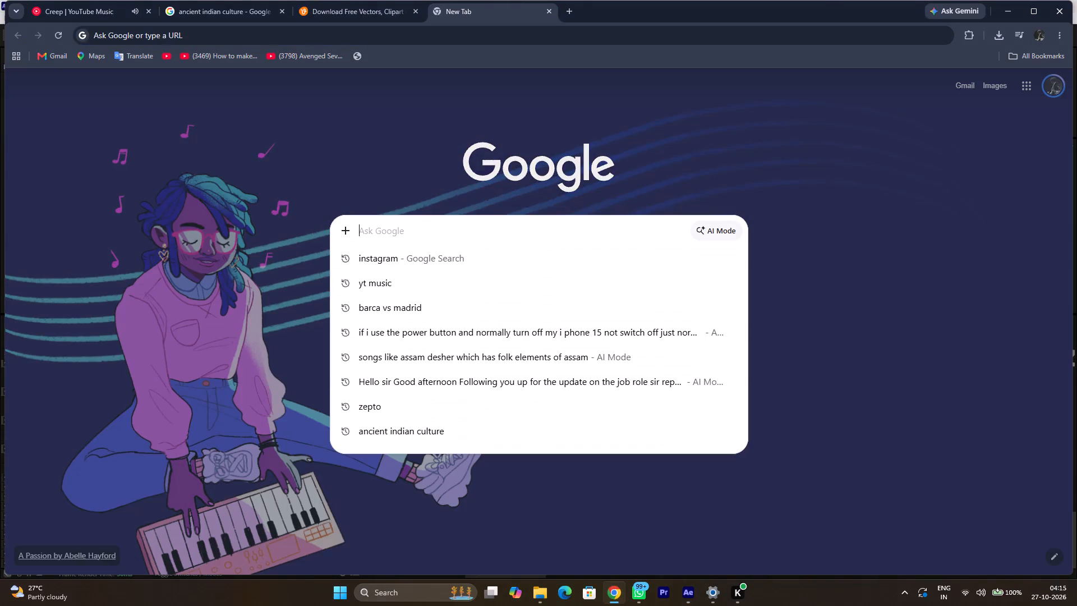
click(892, 195)
click(1061, 40)
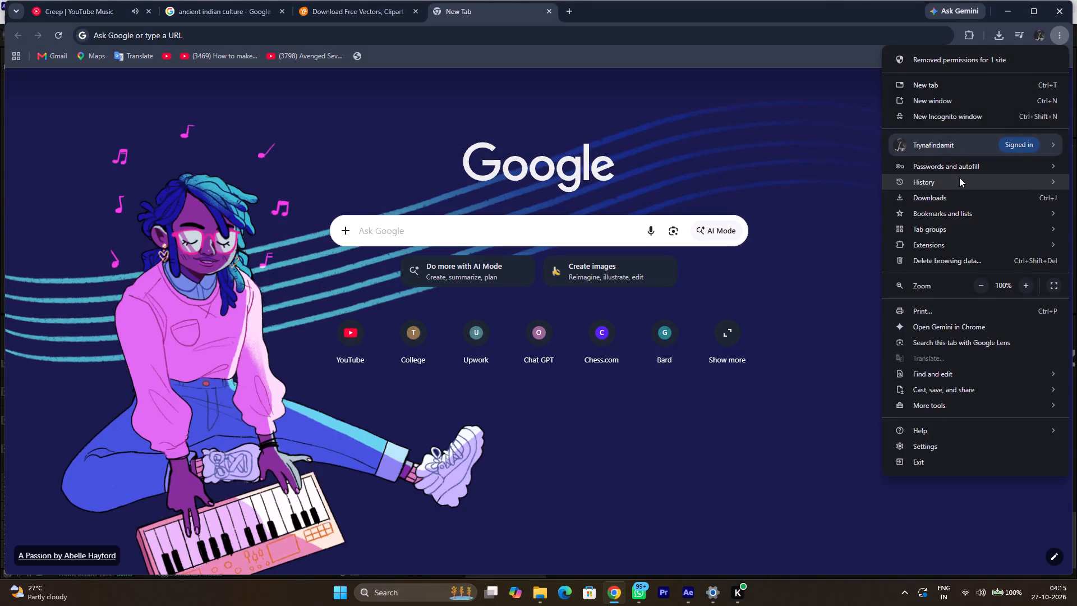
click(959, 177)
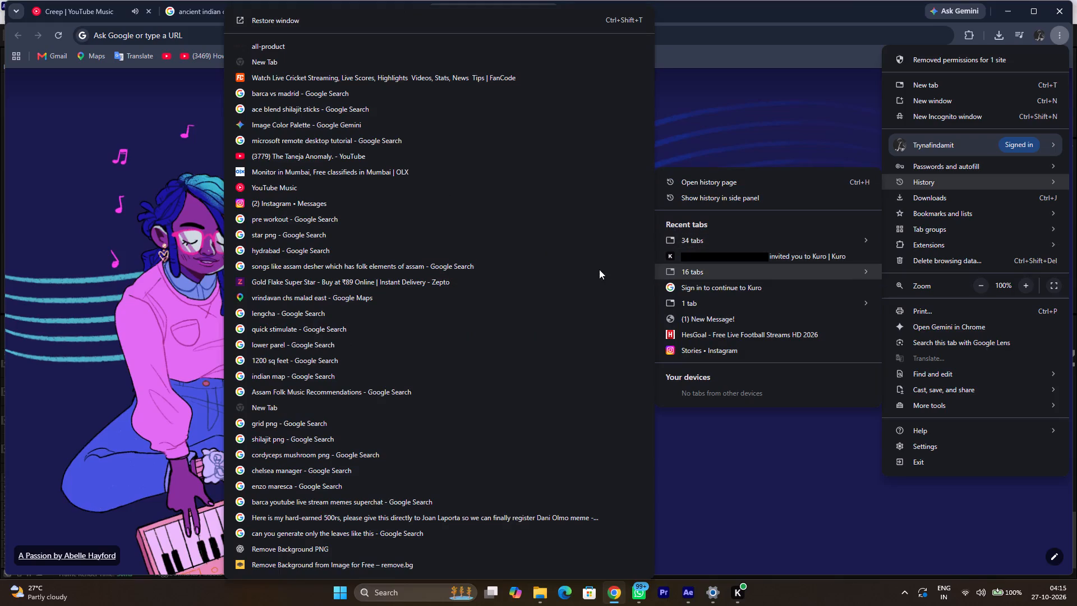
scroll(504, 453, down, 1)
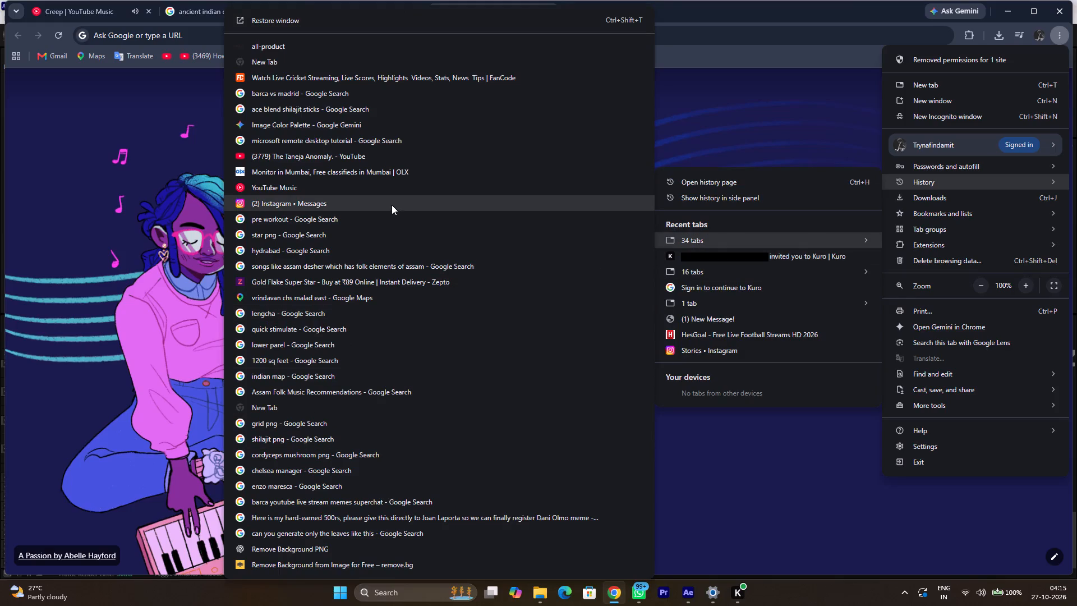
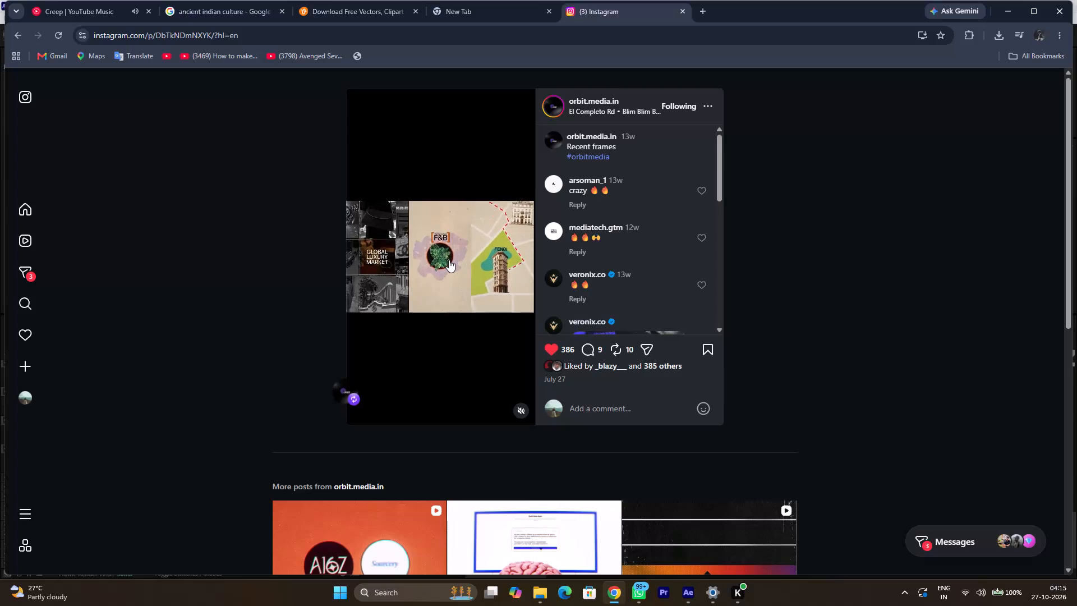
Play and pause the orbit.media.in "Recent frames" reference video on Instagram to study its leaf and logo animation.
click(449, 260)
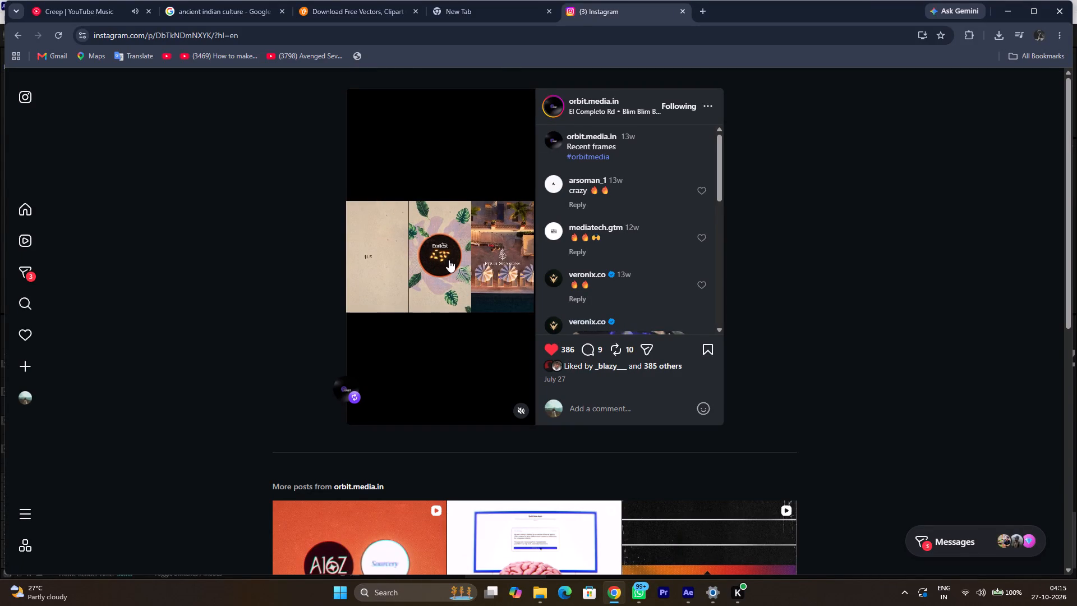
click(449, 260)
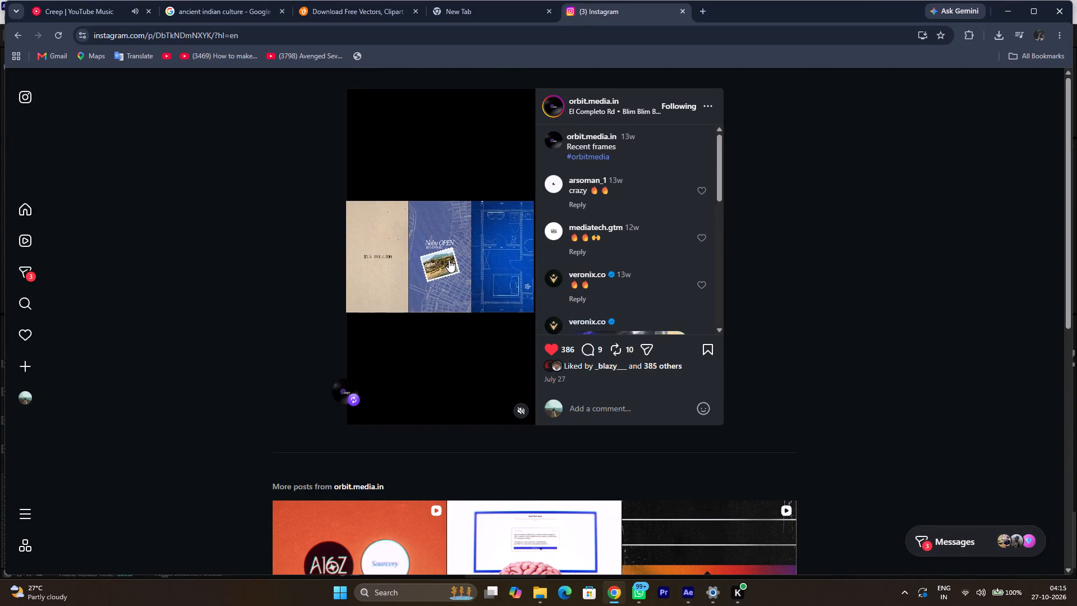
click(449, 260)
click(449, 260)
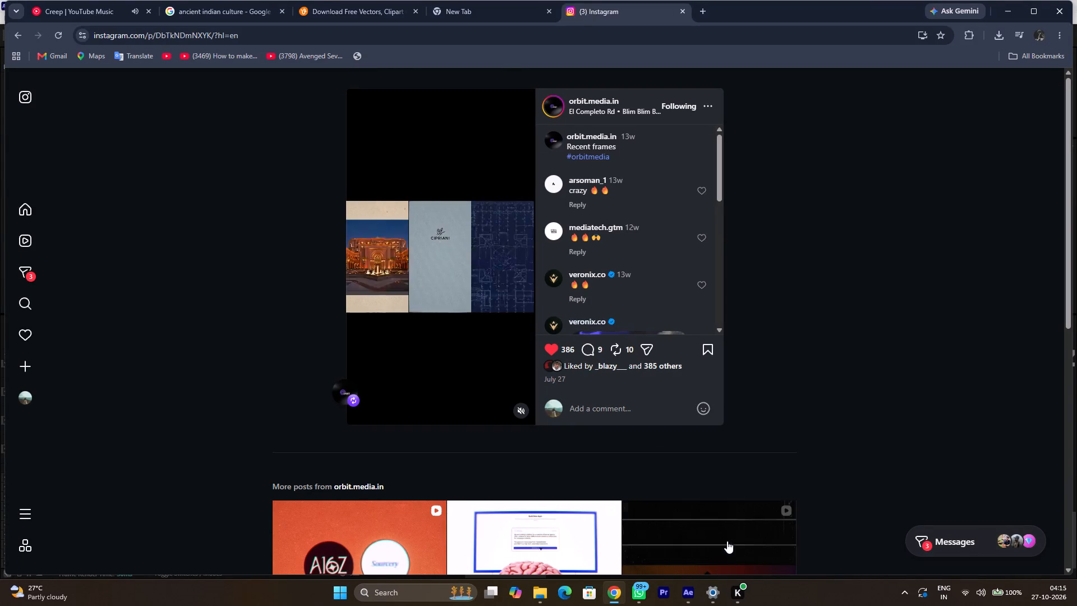
Switch to After Effects, reveal Null 23's keyframed properties in the Line up composition, and scrub to its Position keyframe at 0:00:17:09.
click(687, 598)
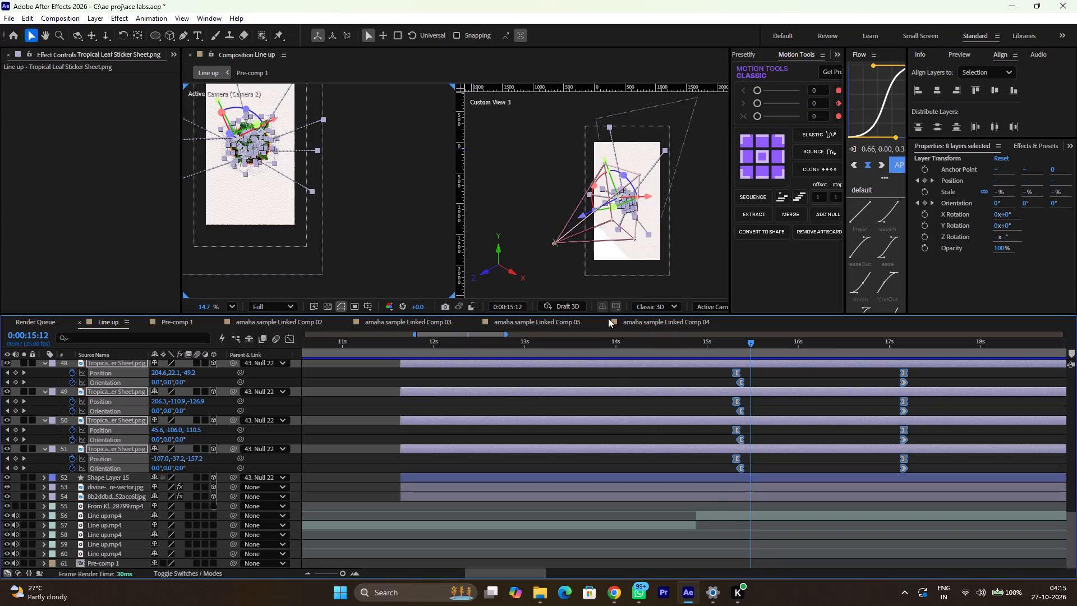
scroll(748, 419, up, 1)
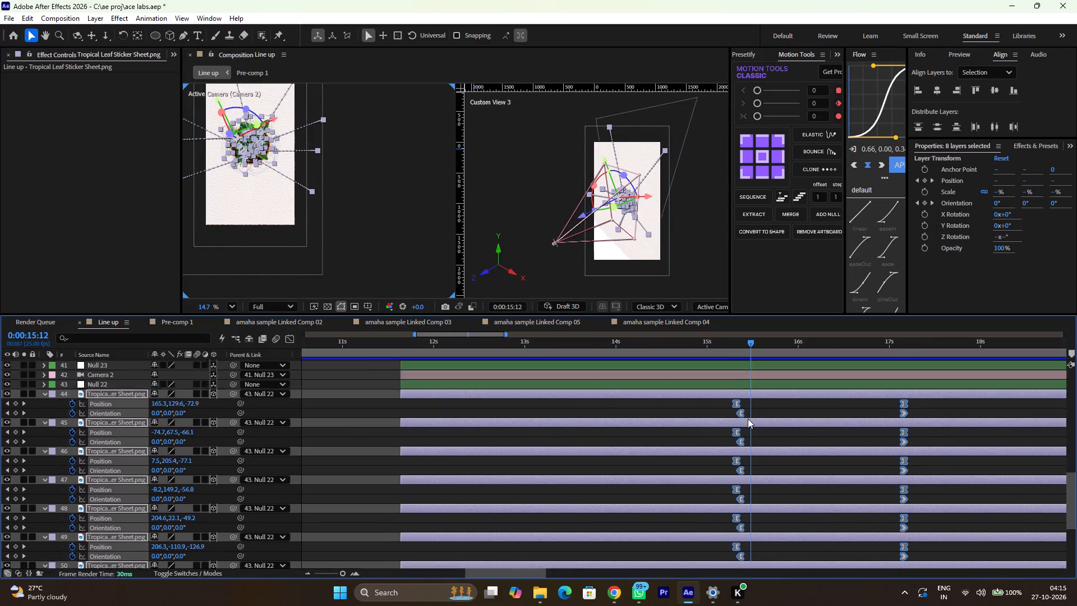
scroll(748, 419, up, 1)
click(759, 403)
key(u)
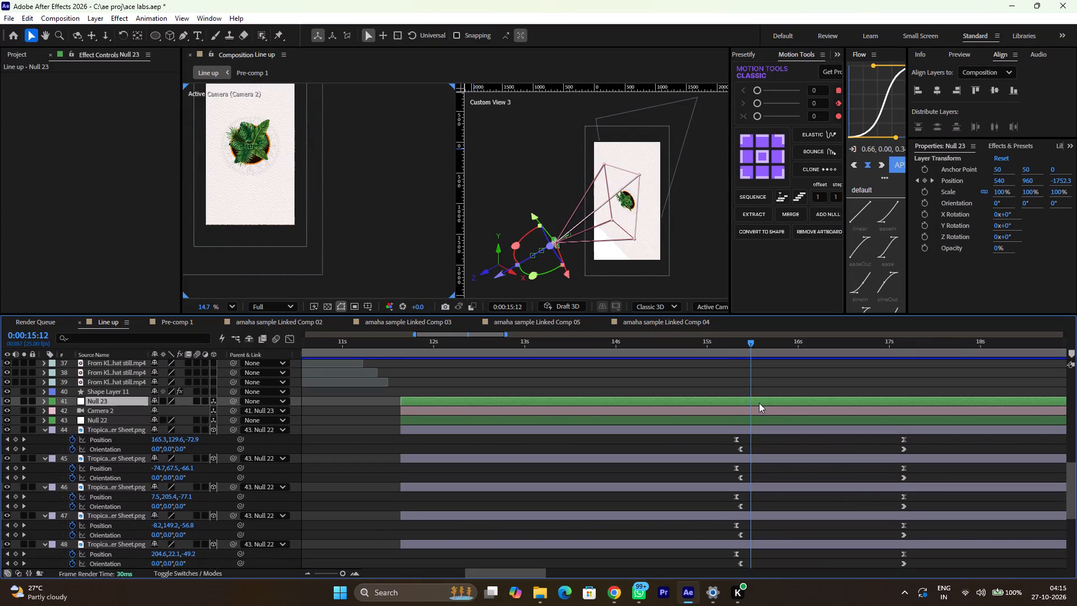
drag(748, 341, 835, 342)
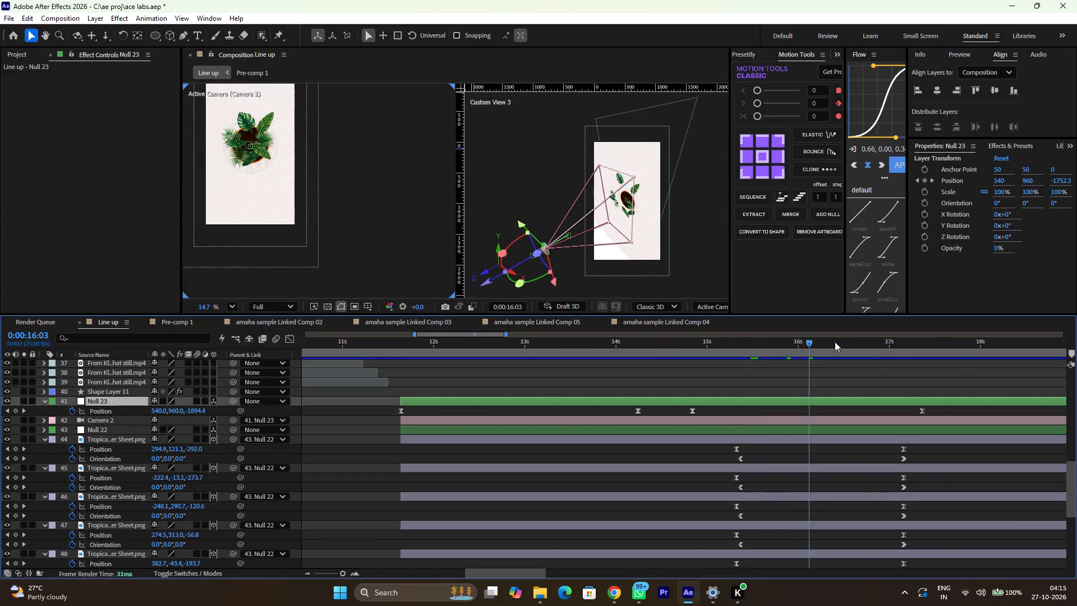
drag(835, 342, 913, 355)
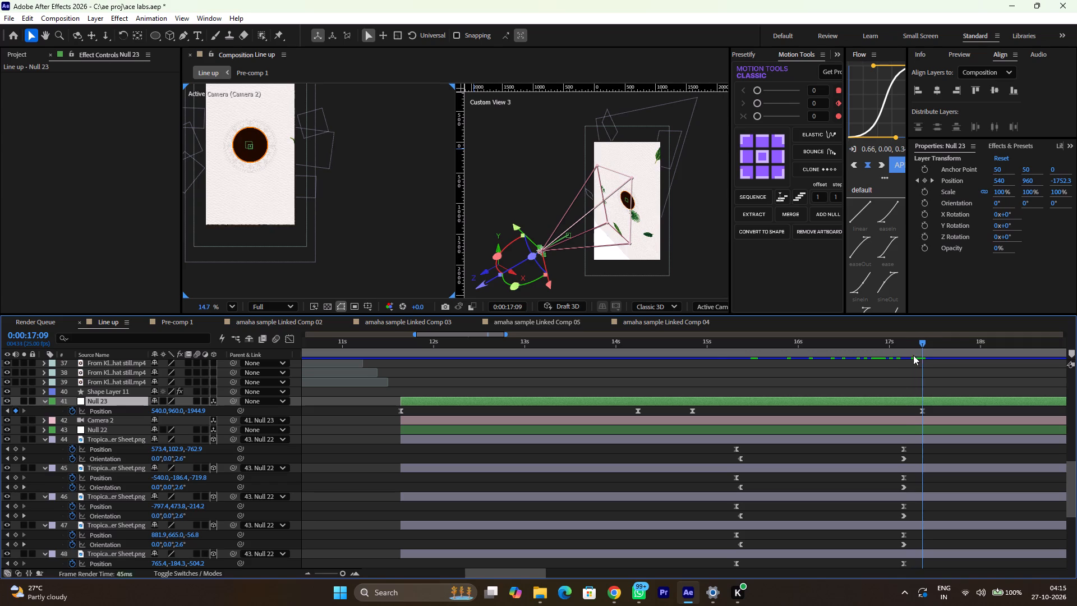
Swap Null 23's first two Position keyframes, exchanging the one at the layer's start with the one at 0:00:14:06.
drag(913, 355, 427, 361)
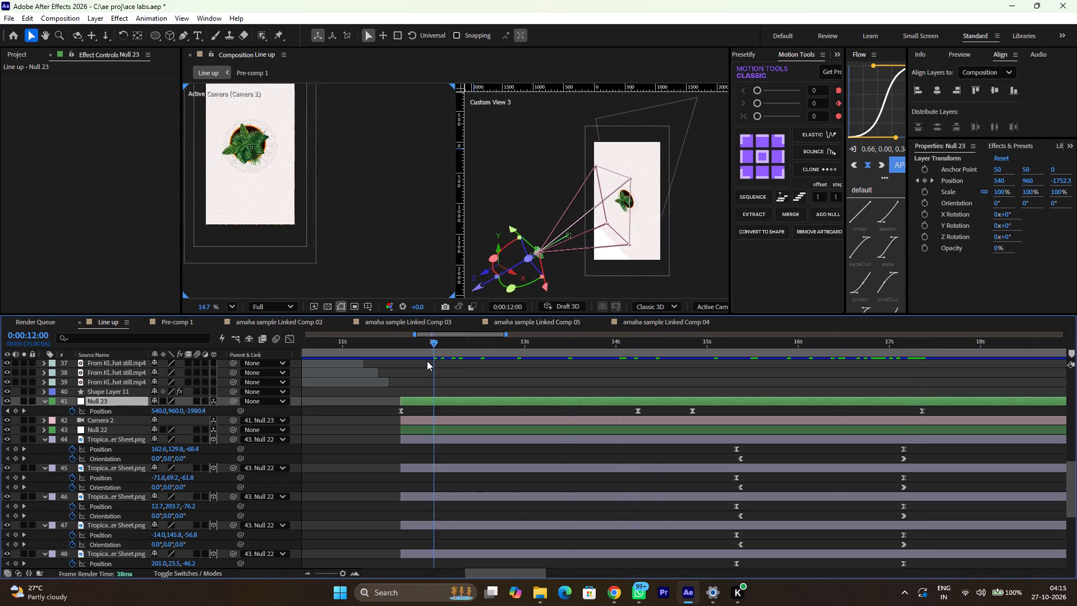
drag(427, 361, 644, 377)
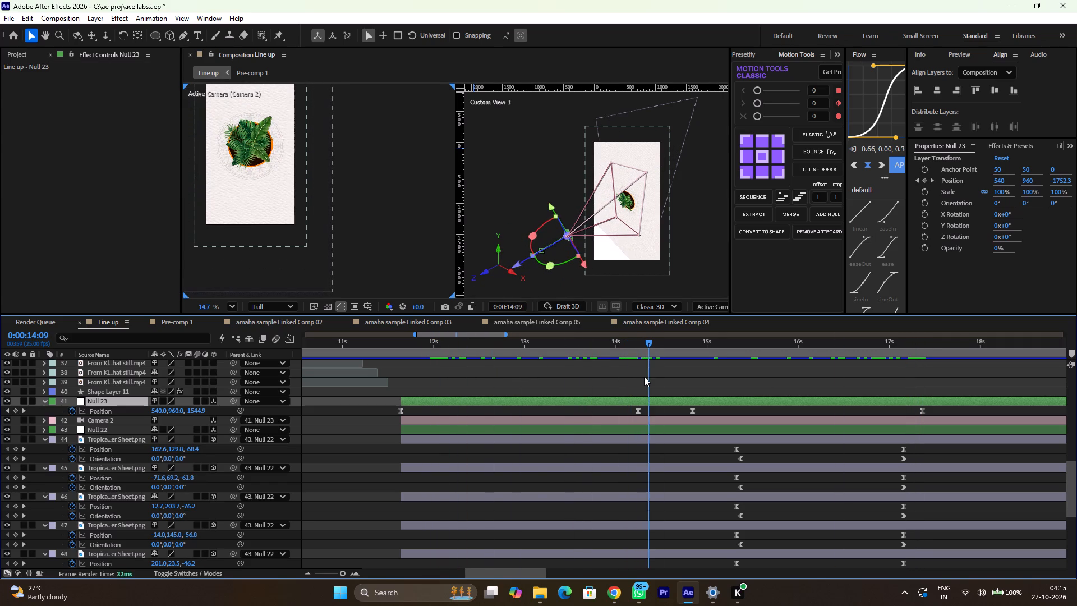
drag(644, 377, 636, 376)
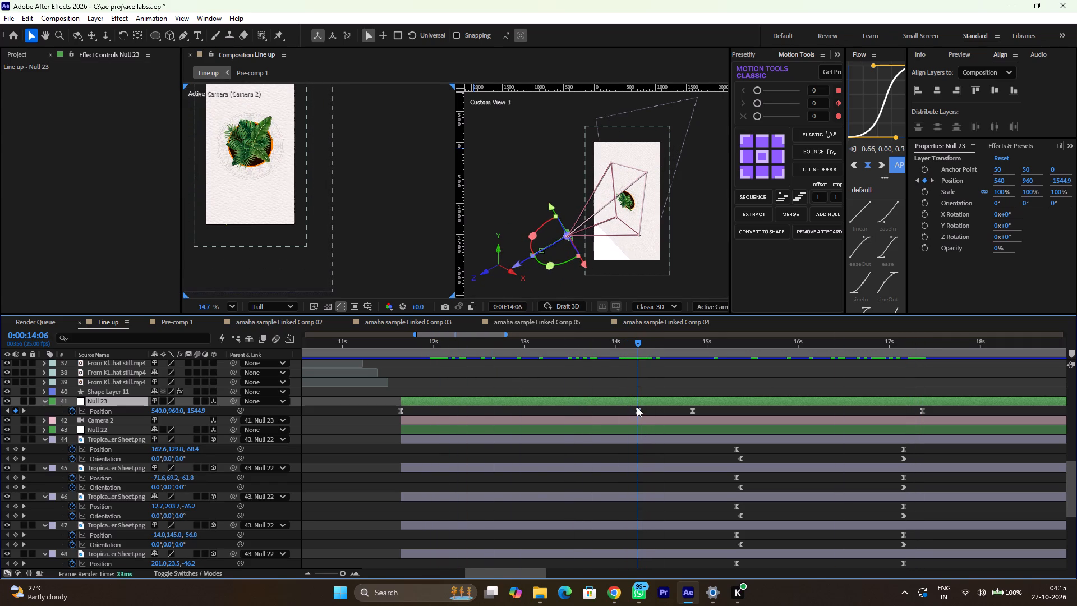
drag(637, 407, 385, 424)
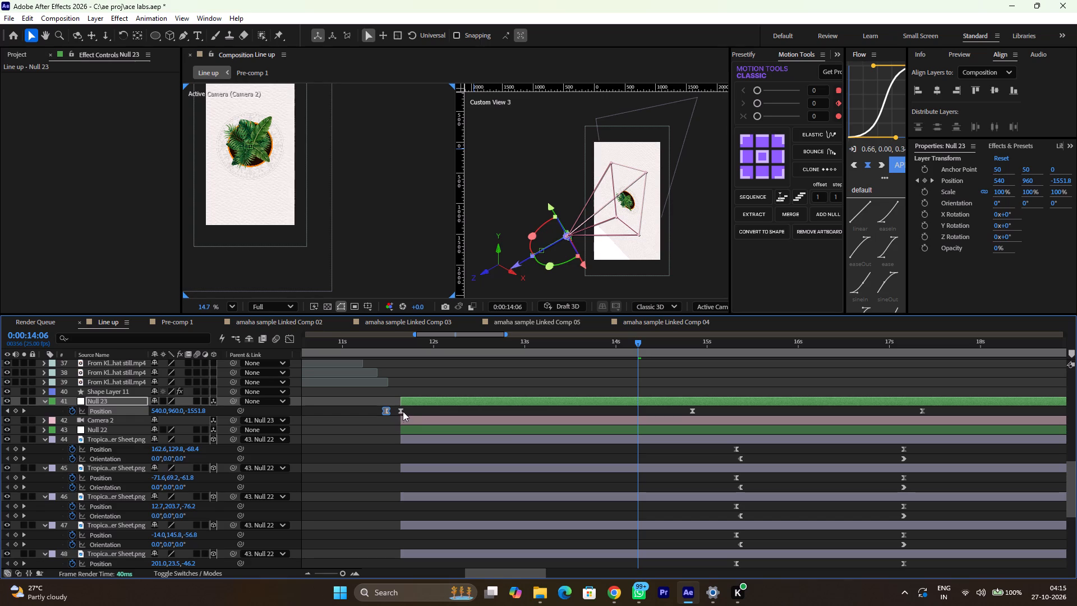
drag(402, 408, 640, 420)
drag(386, 411, 397, 413)
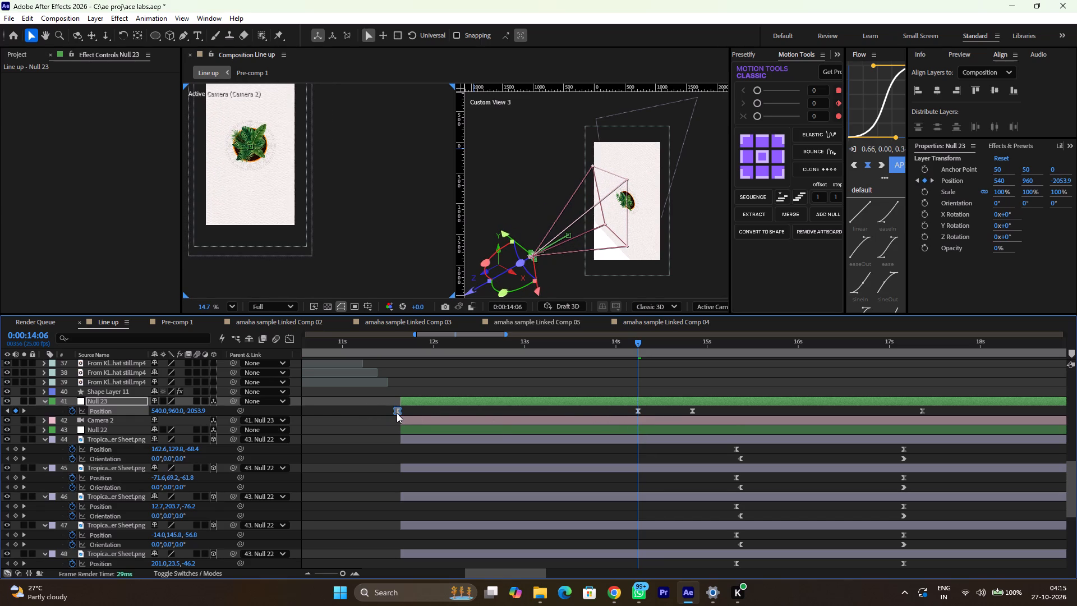
drag(397, 413, 400, 413)
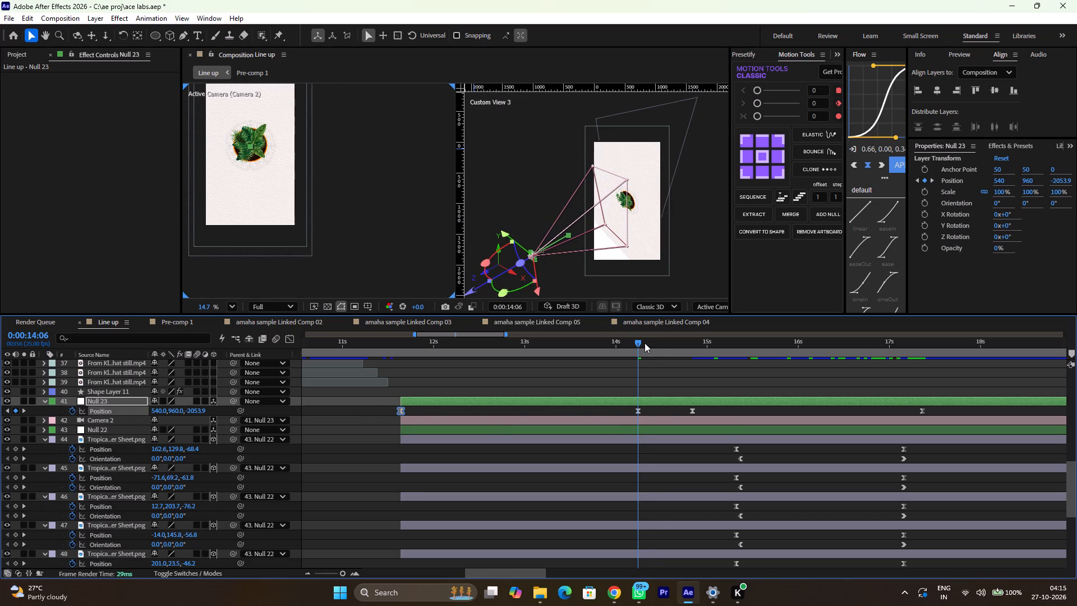
Move Null 23's Position keyframe from 0:00:14:21 to about 0:00:17:08, beside its last keyframe.
drag(645, 343, 708, 346)
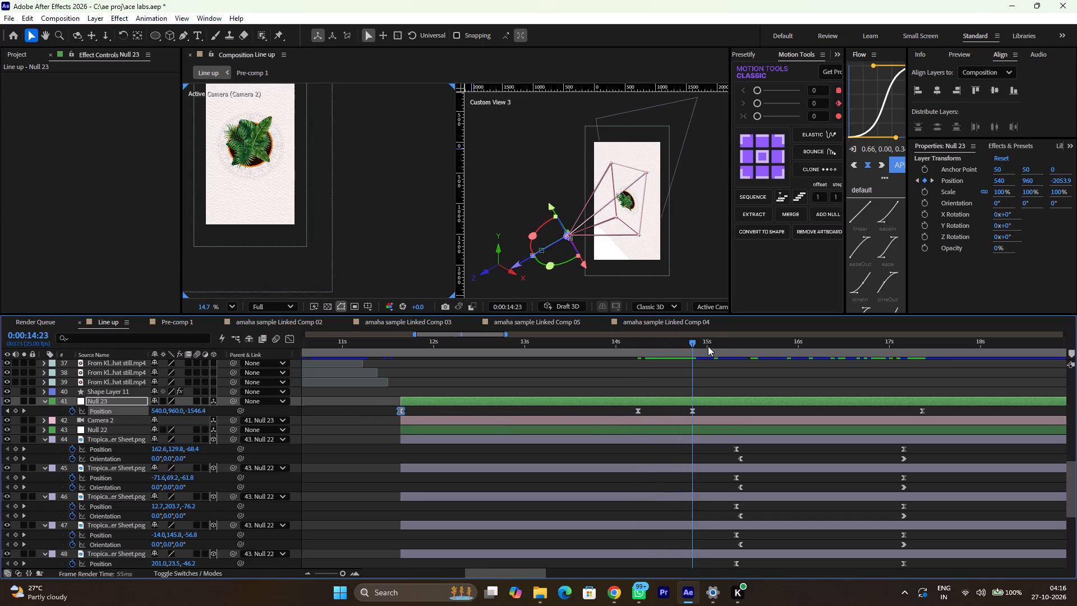
drag(708, 346, 843, 309)
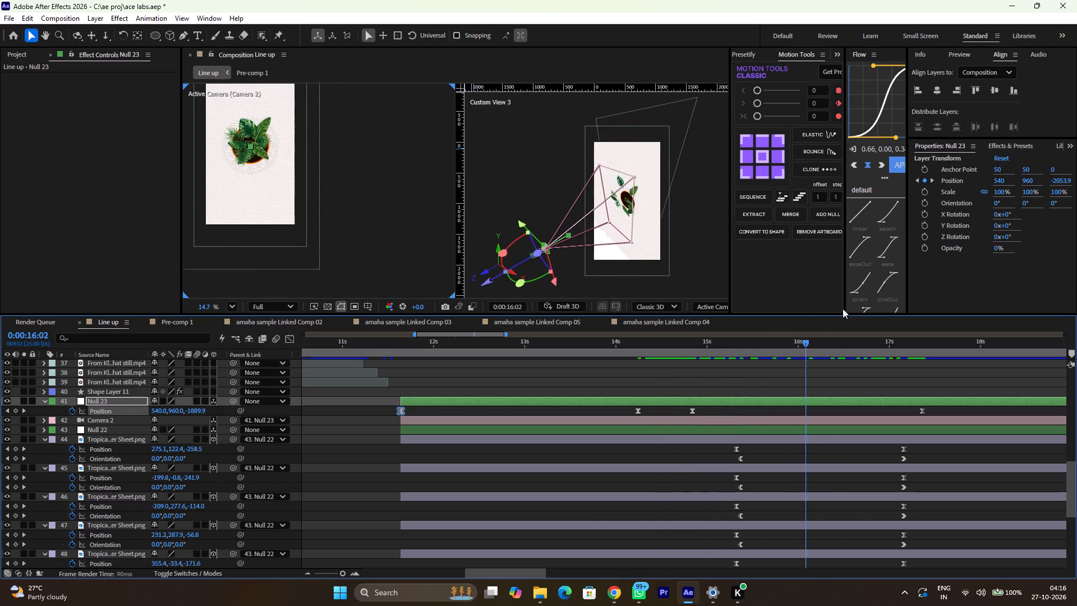
drag(843, 309, 636, 337)
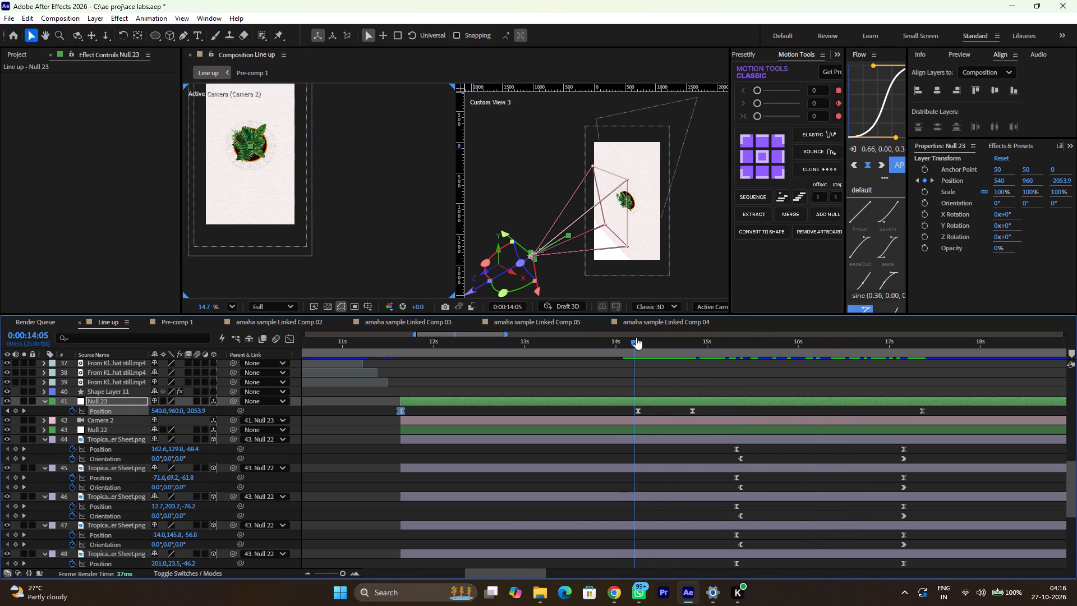
drag(636, 337, 685, 342)
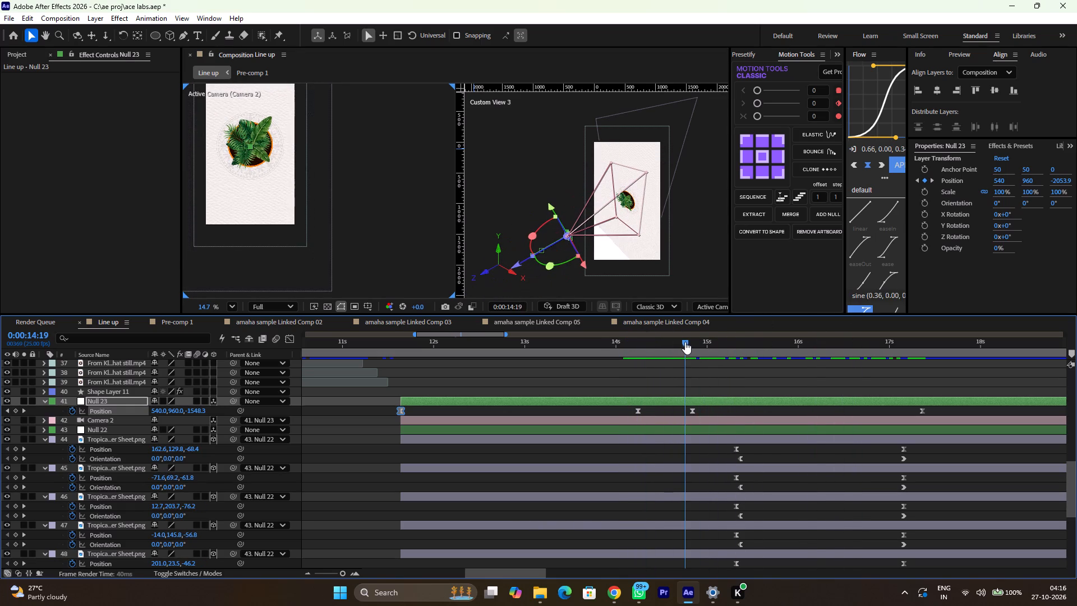
drag(685, 342, 686, 345)
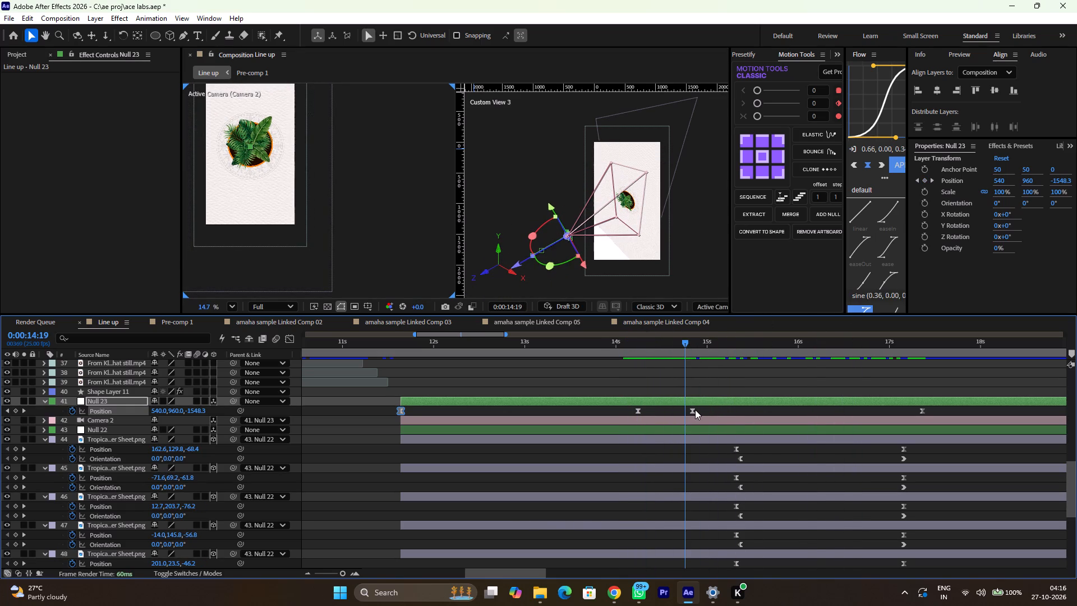
click(695, 410)
click(692, 409)
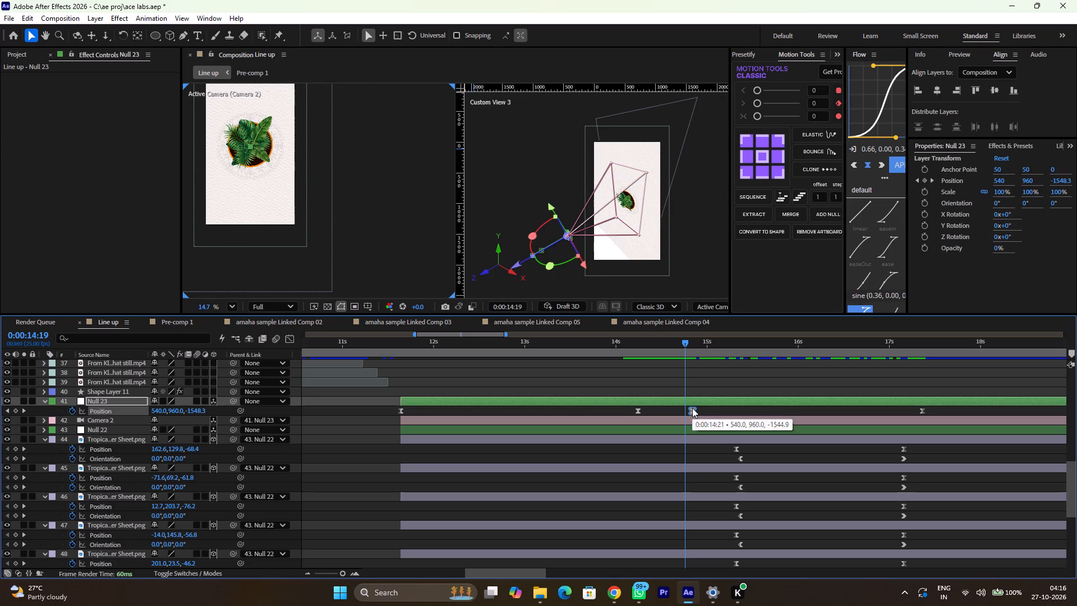
drag(686, 343, 693, 346)
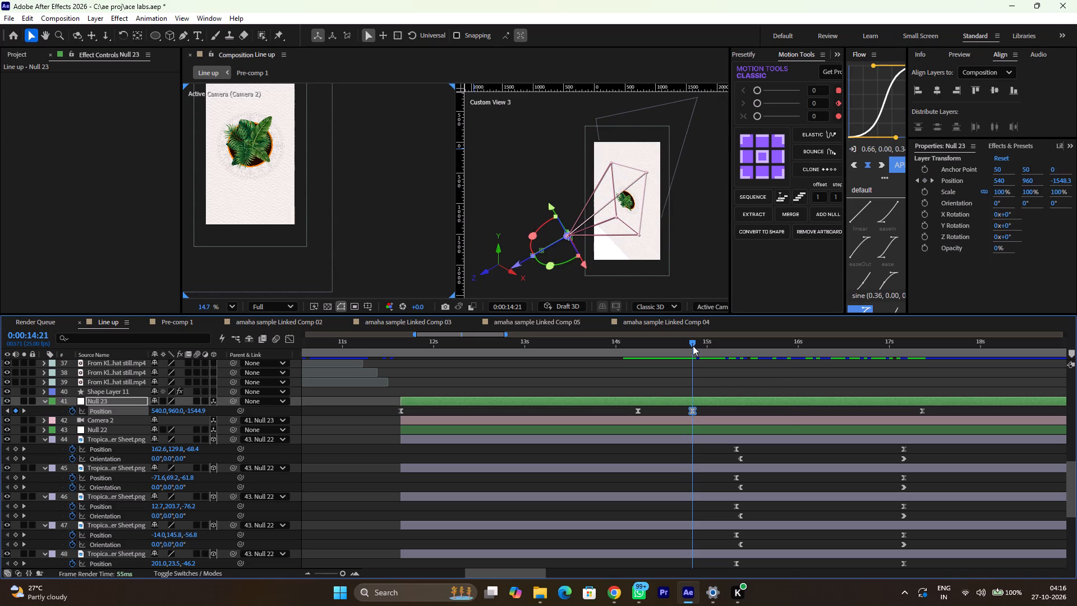
drag(692, 410, 914, 416)
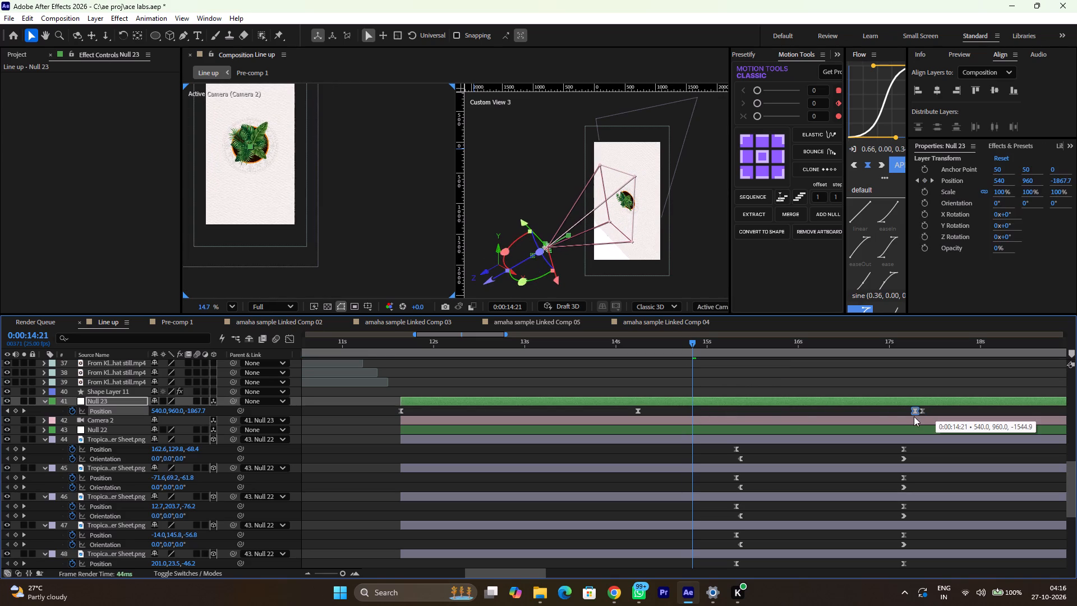
drag(914, 416, 919, 418)
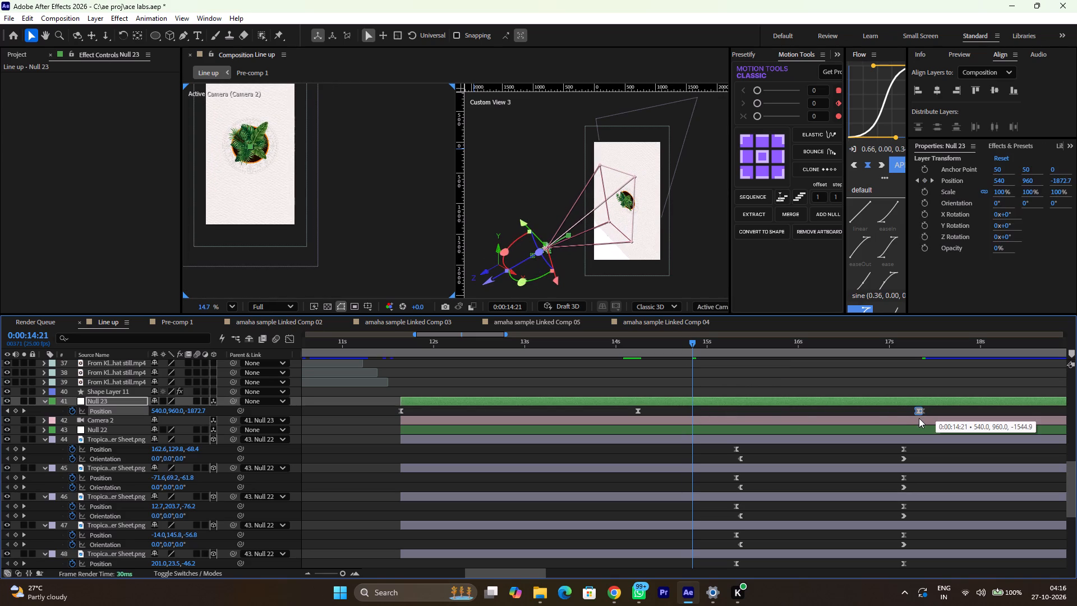
drag(919, 418, 918, 420)
Copy Null 23's Position keyframe at 0:00:14:06 and paste it at 0:00:14:21.
click(639, 410)
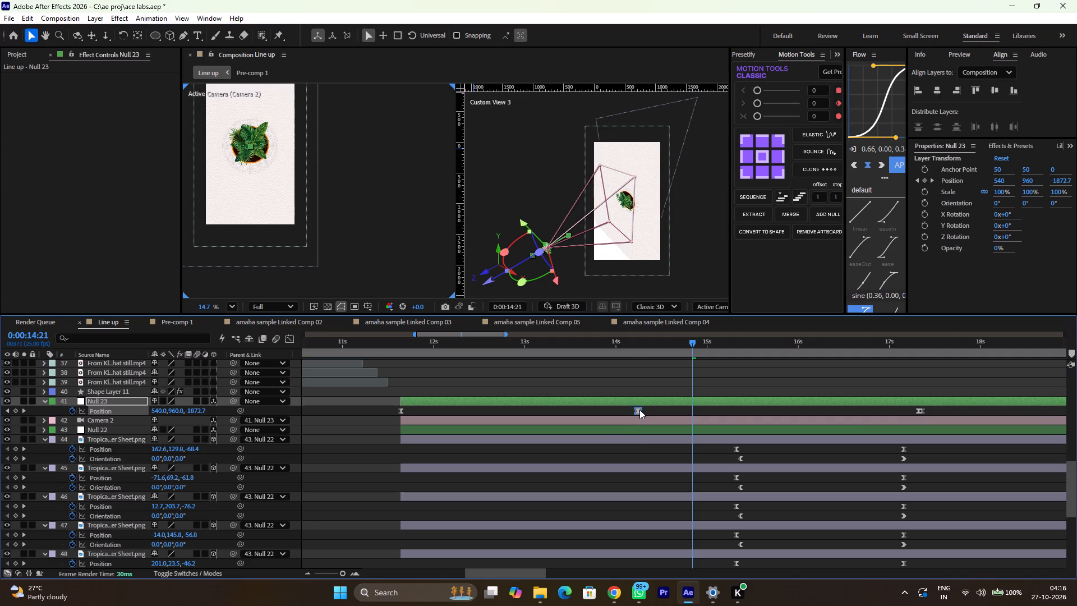
key(ctrl+c)
key(v)
key(ctrl+v)
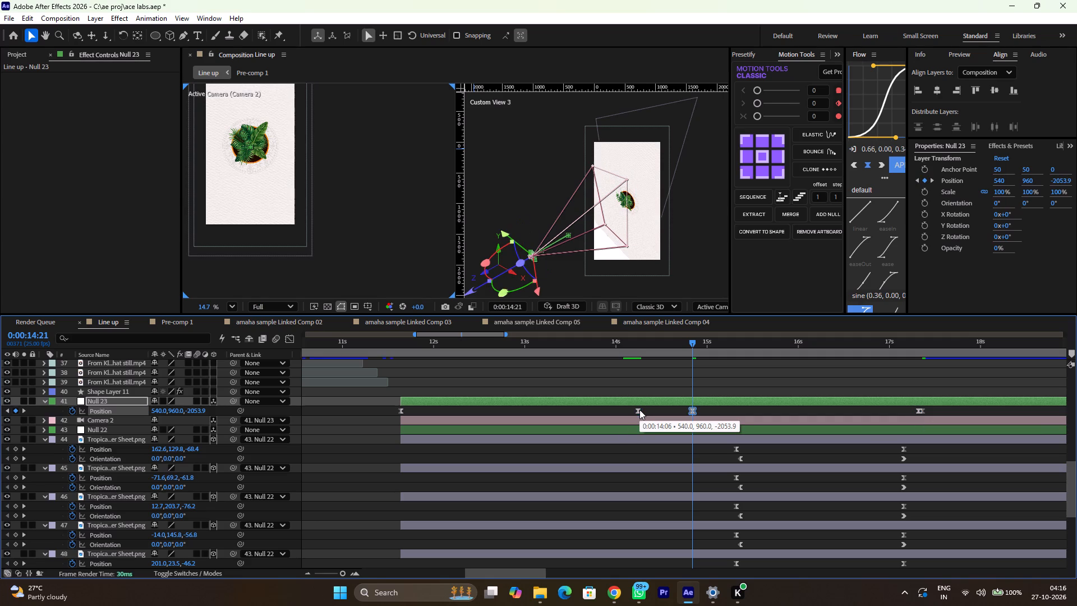
Review the camera motion after 0:00:14:21 and delete Null 23's last Position keyframe, just after the one at 0:00:17:08.
drag(693, 342, 798, 357)
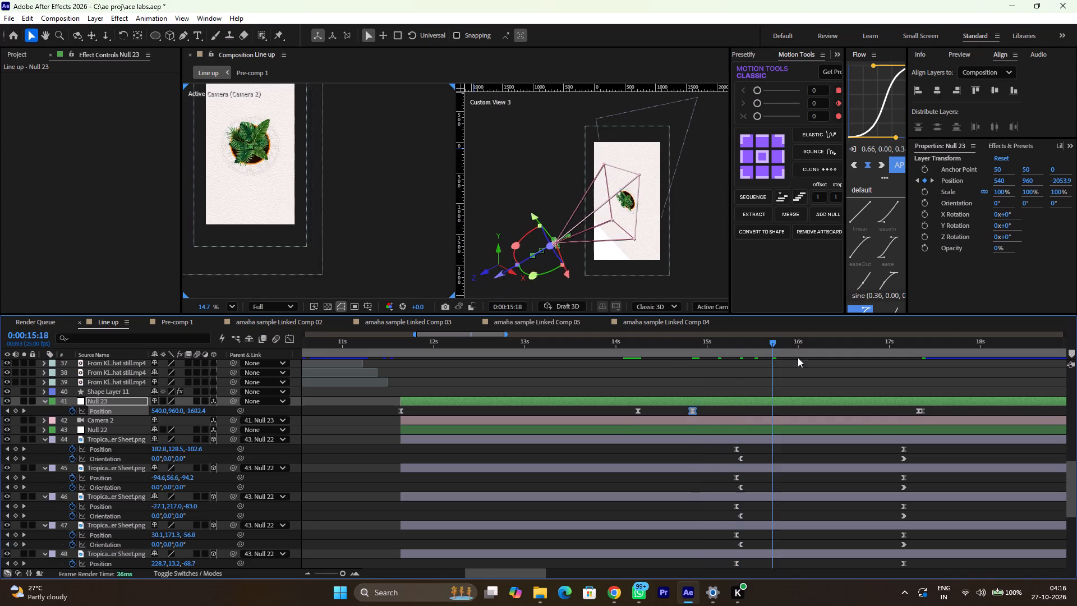
drag(798, 357, 766, 349)
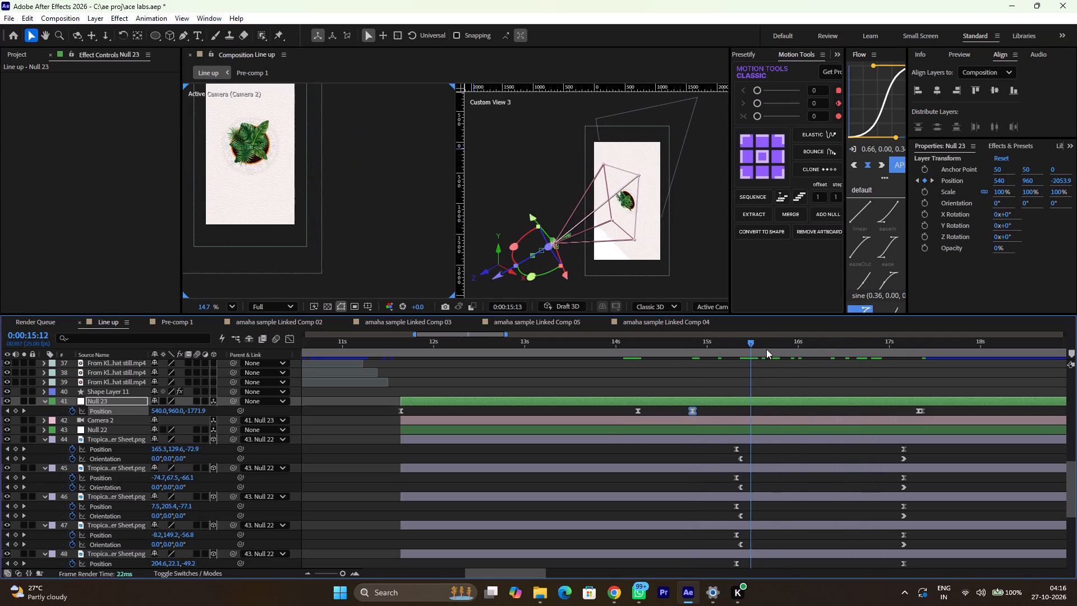
drag(766, 349, 951, 351)
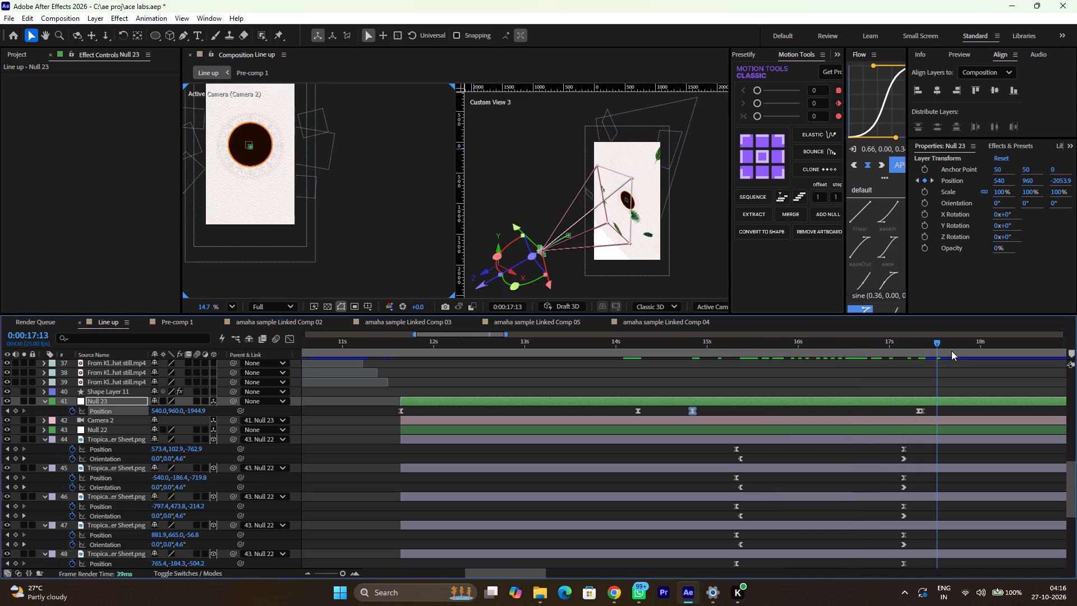
click(923, 412)
key(BackSpace)
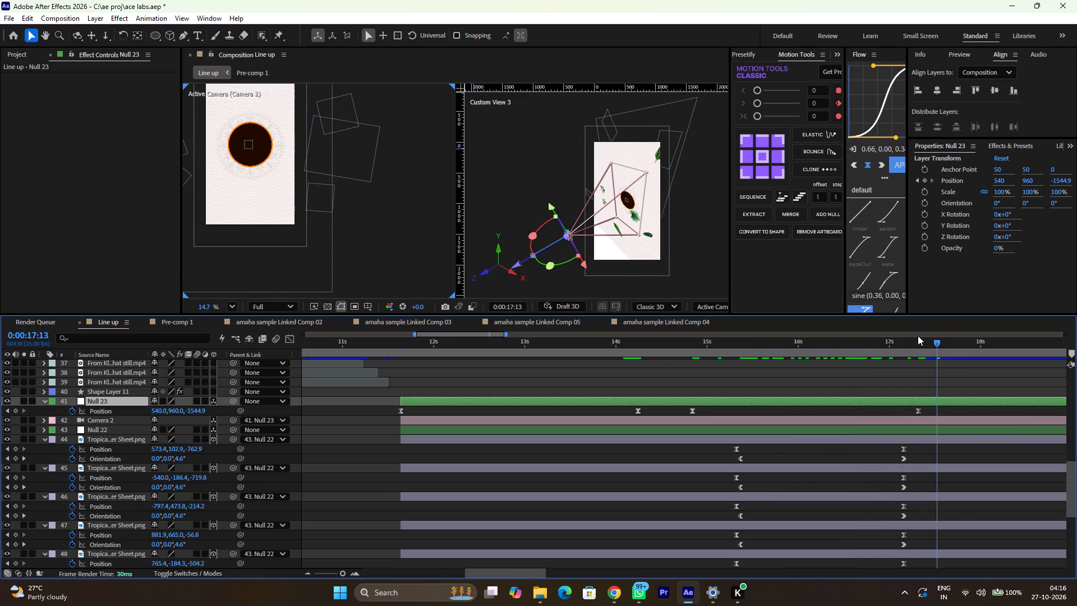
Compare the end of the camera move around 0:00:17:15 with the Instagram reference, reloading the post in Chrome to replay its video.
click(918, 336)
click(863, 347)
drag(863, 347, 942, 333)
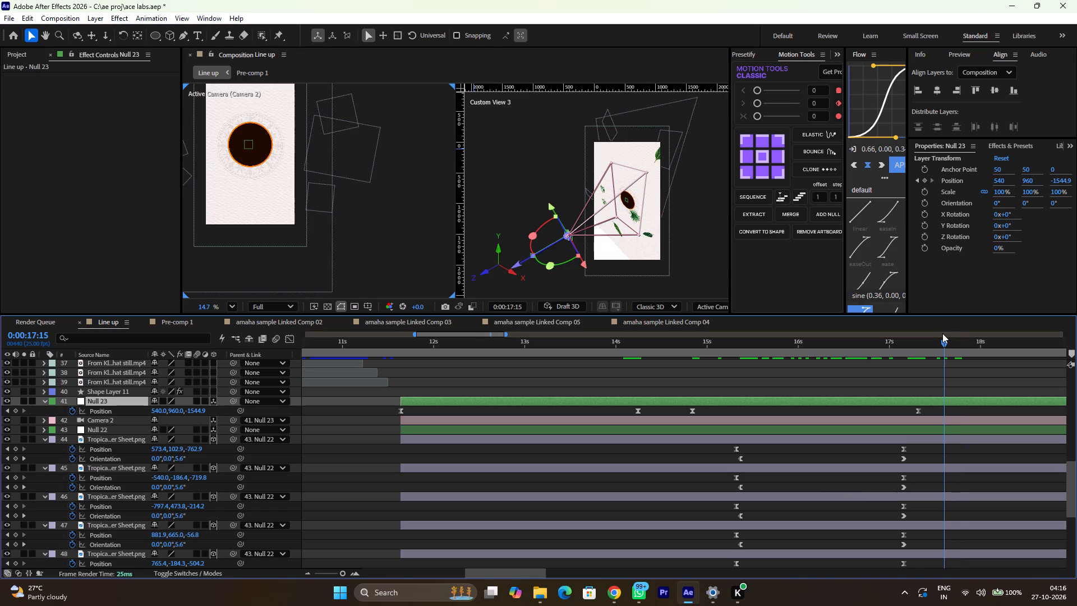
key(alt+Tab)
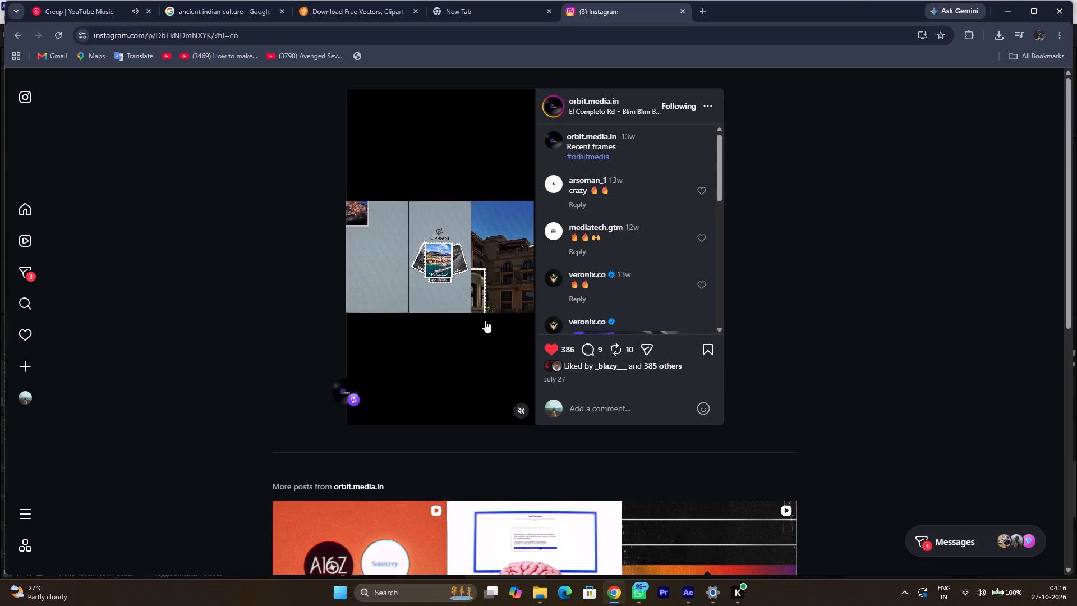
click(63, 35)
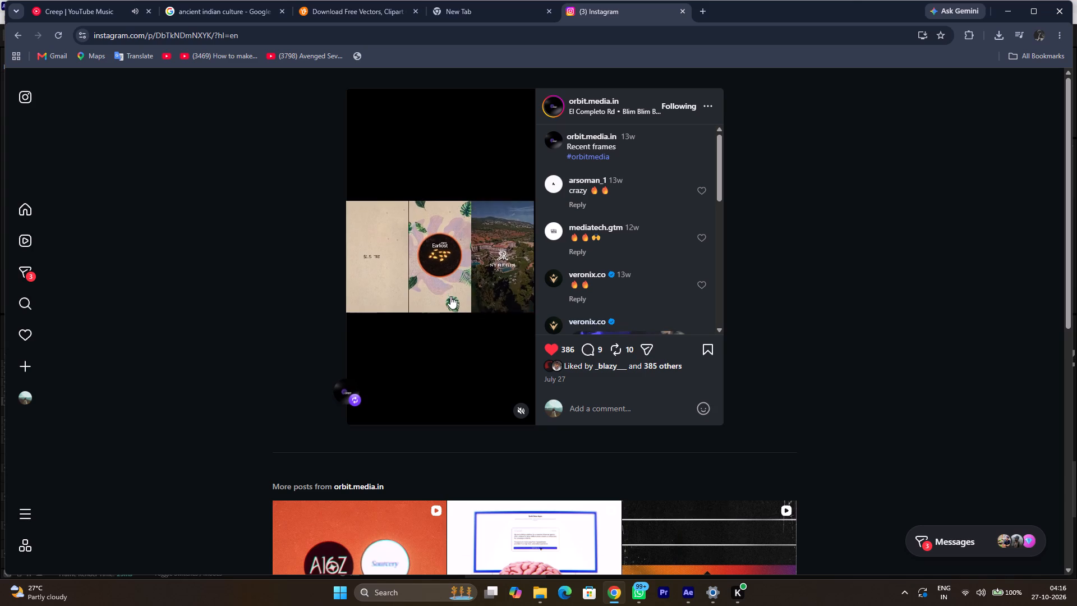
click(450, 296)
key(alt+Tab)
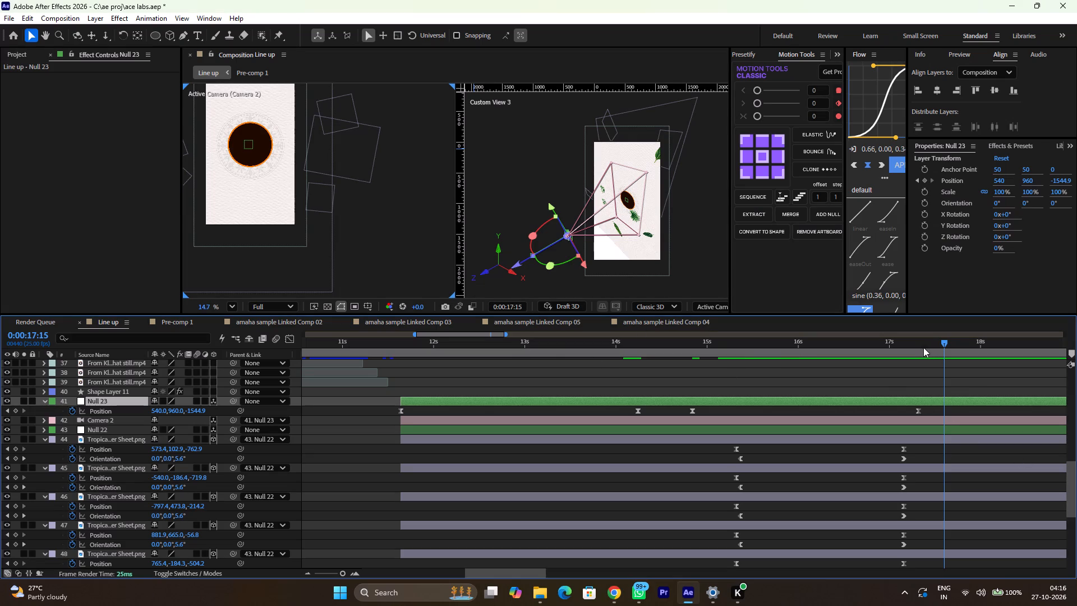
Set the Z value of Null 23's Position keyframe at 0:00:17:08 to about -1200.9, moving the camera closer to the pot.
drag(927, 343, 918, 345)
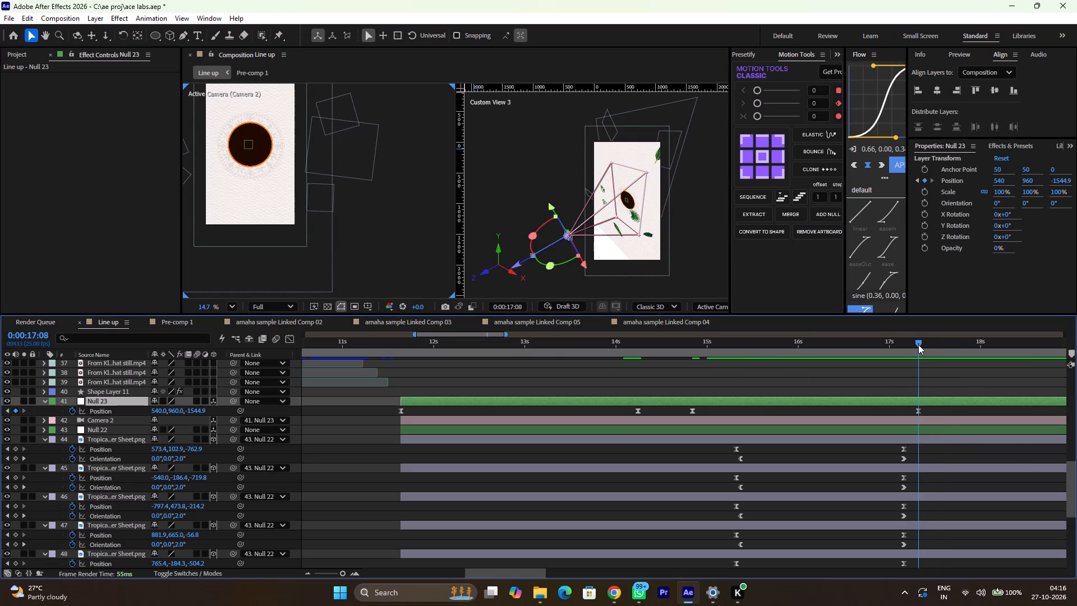
drag(200, 412, 234, 407)
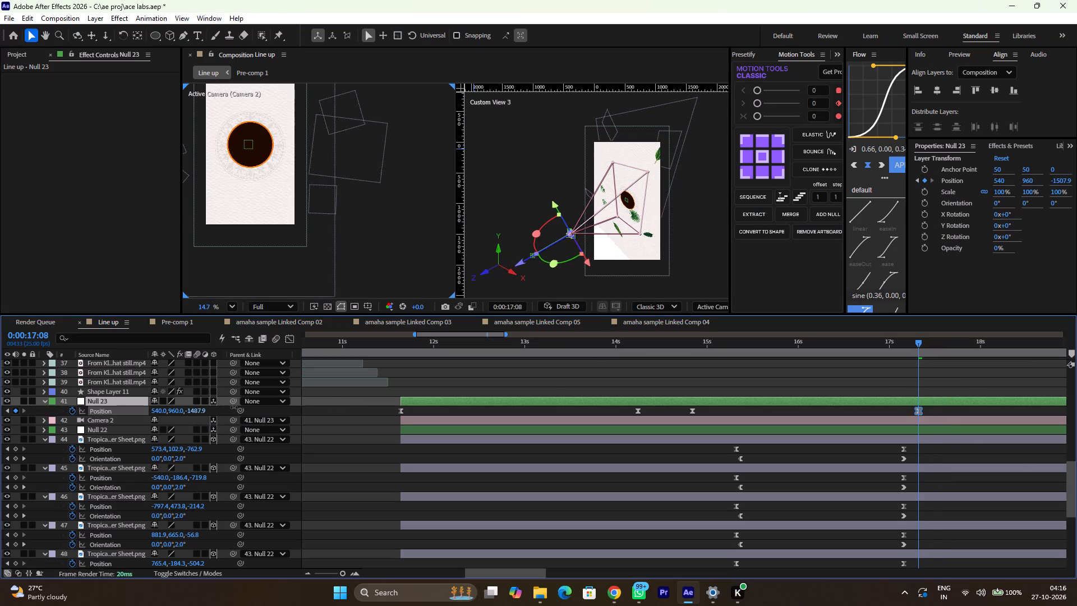
drag(234, 407, 344, 389)
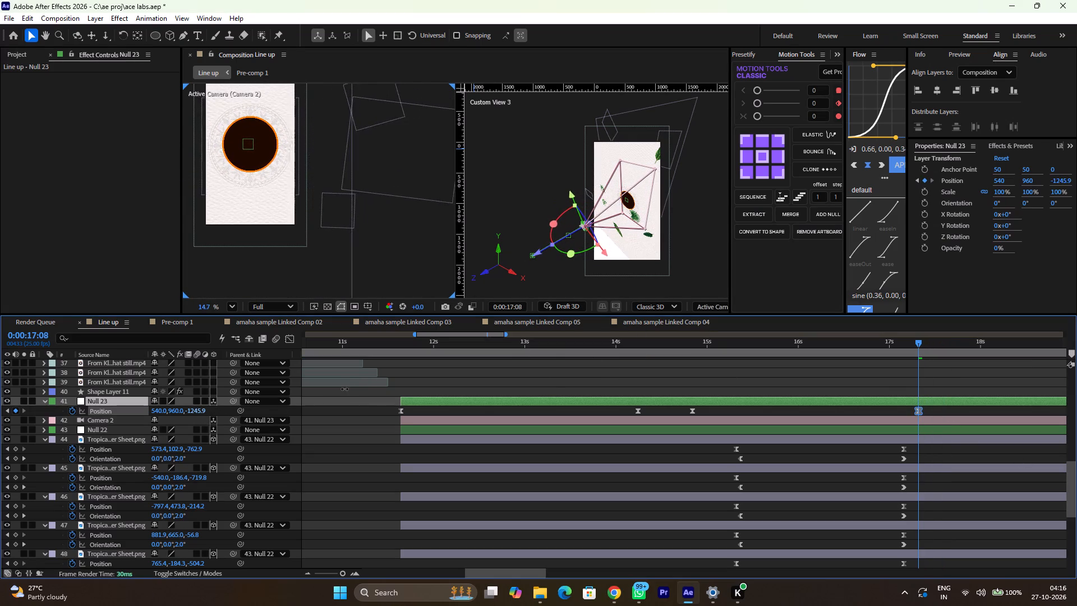
drag(344, 389, 365, 384)
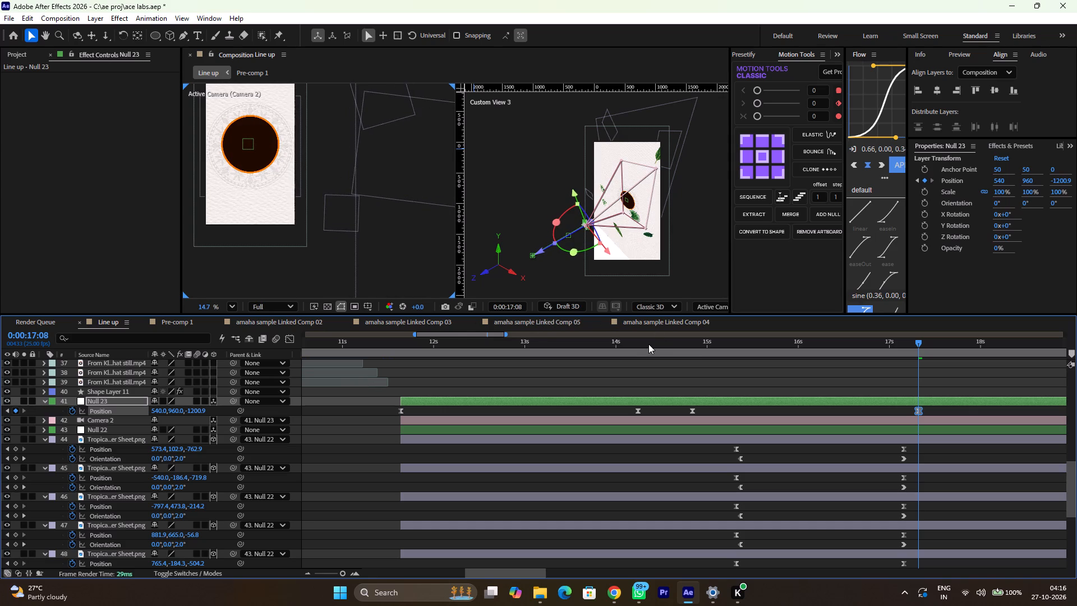
Scrub through the camera and leaf animation from 0:00:14:24, and play it back from that frame.
drag(648, 344, 705, 352)
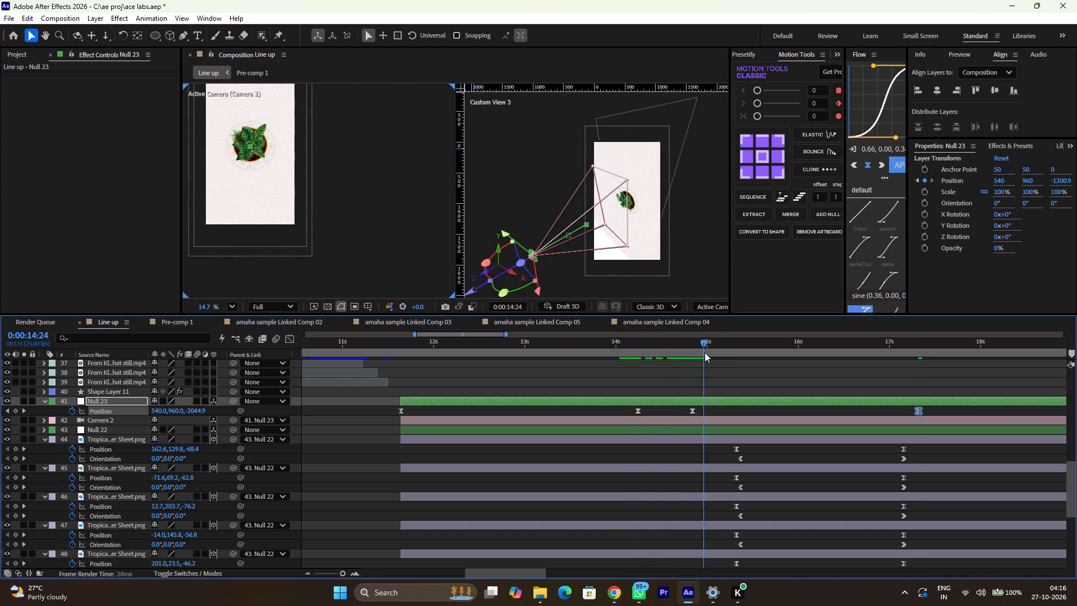
drag(705, 352, 779, 346)
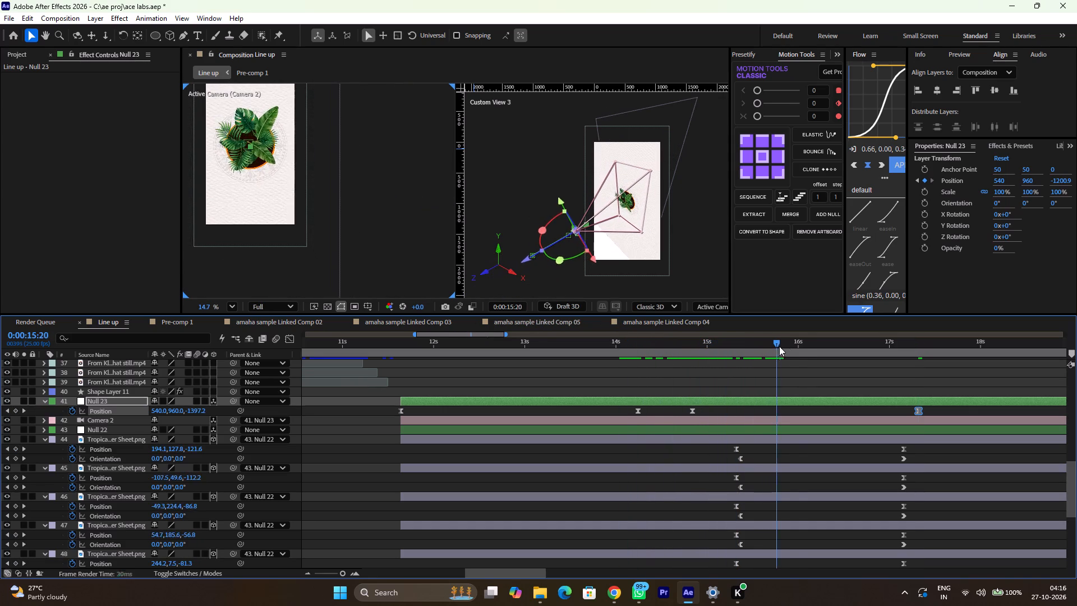
drag(779, 346, 814, 340)
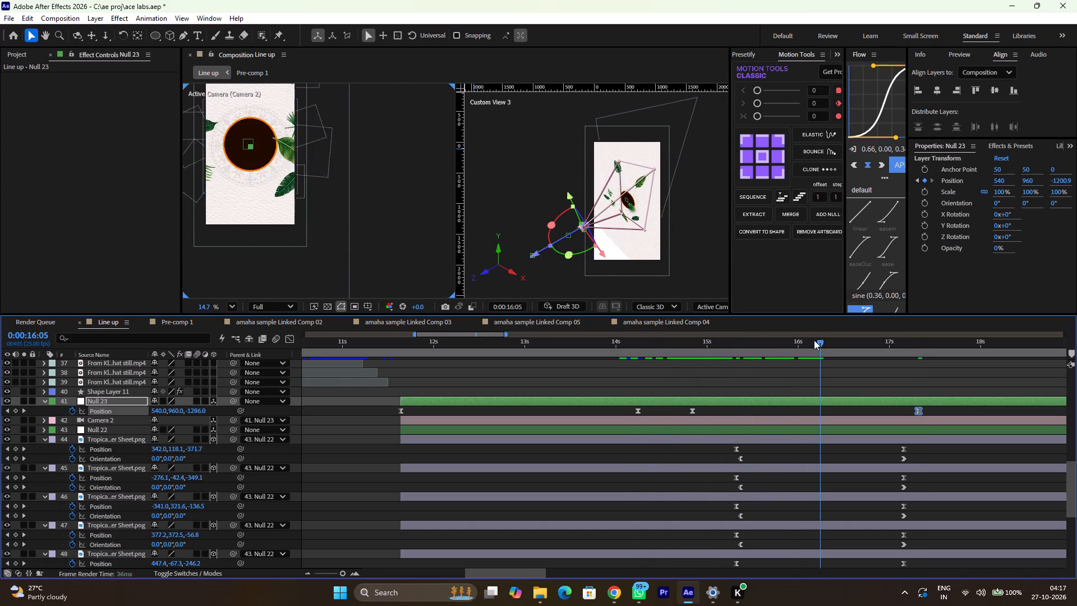
drag(814, 340, 698, 366)
key(space)
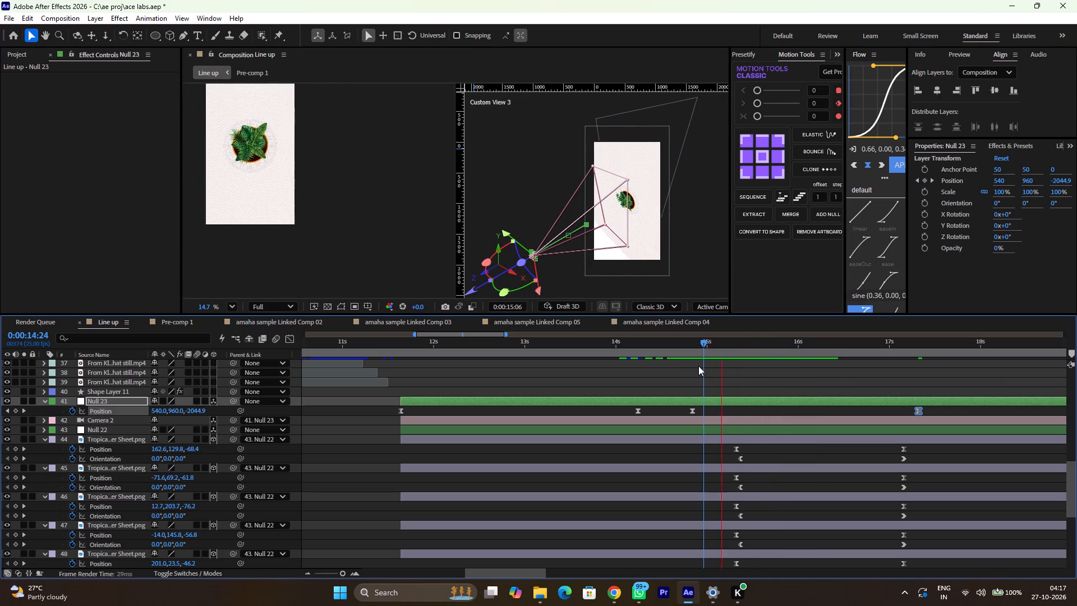
key(space)
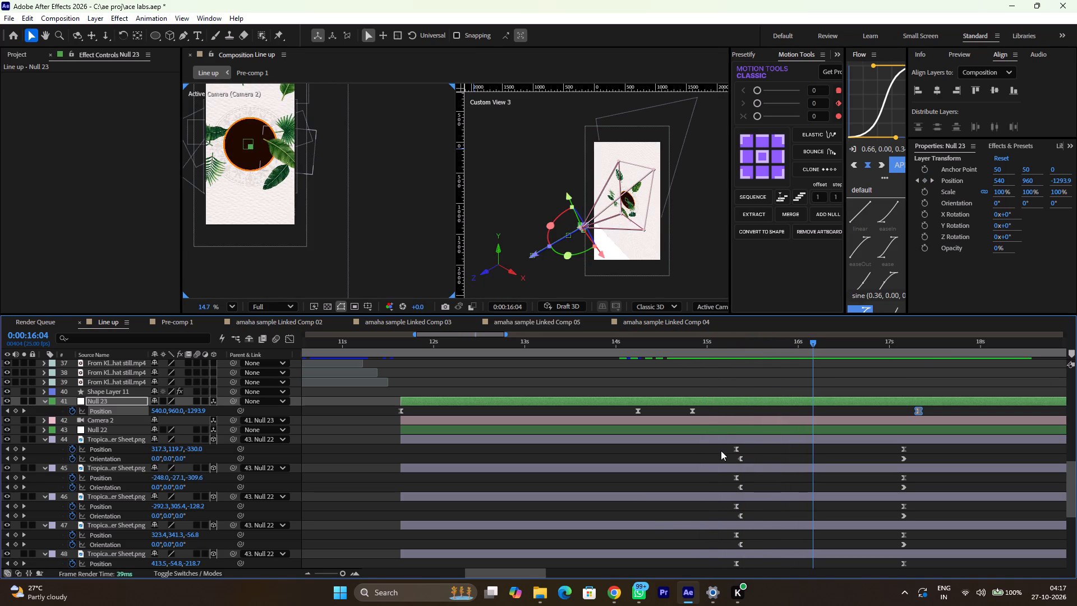
Select leaf layers 44 to 51 and examine leaf layer 50's Position speed graph around 0:00:16:06.
click(717, 442)
scroll(700, 466, down, 1)
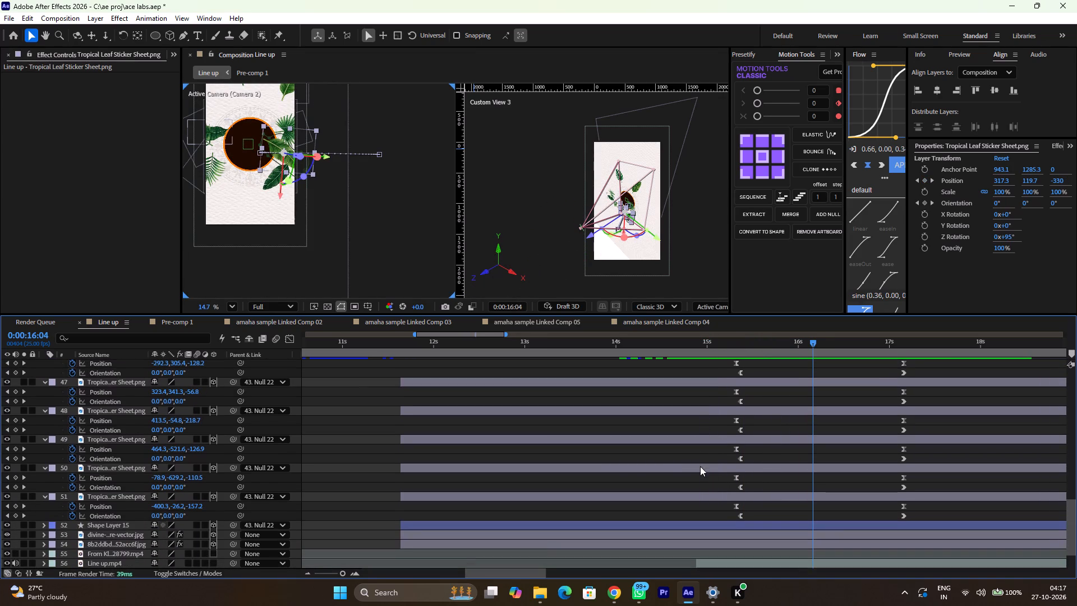
shift+click(694, 495)
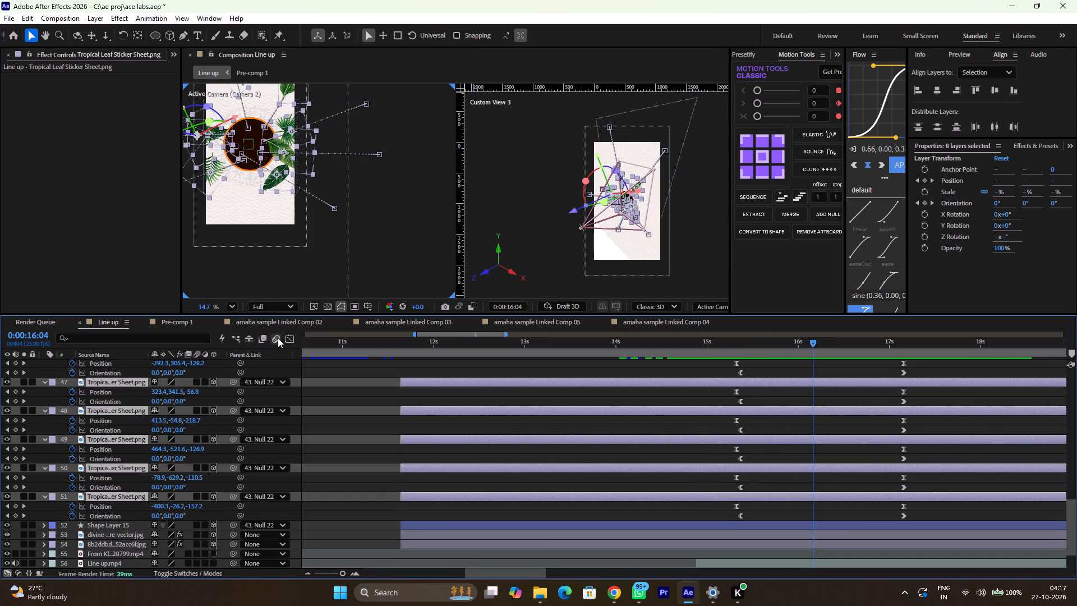
click(286, 338)
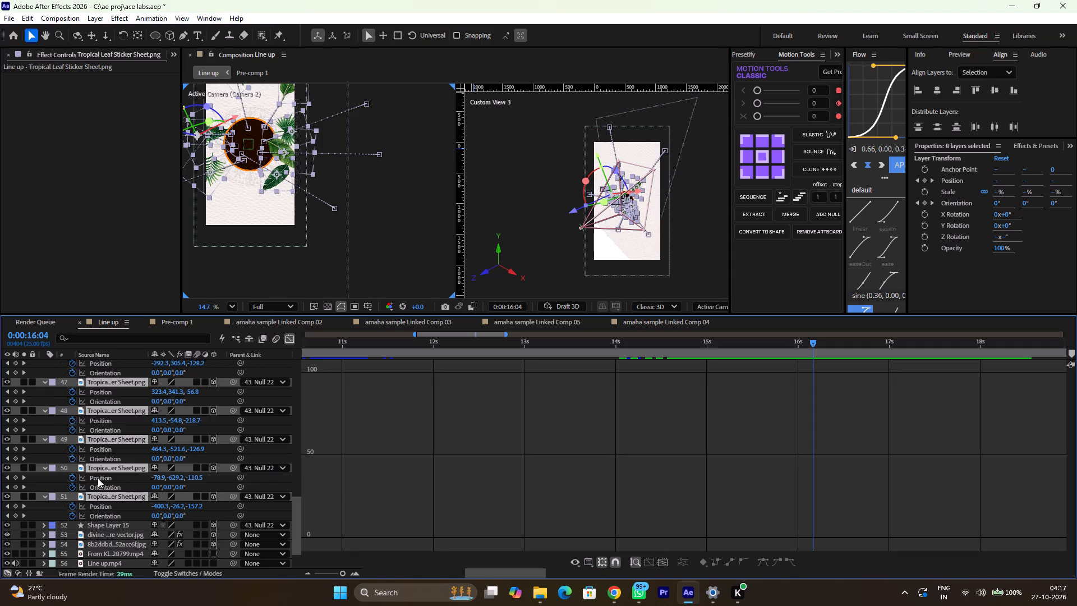
click(104, 478)
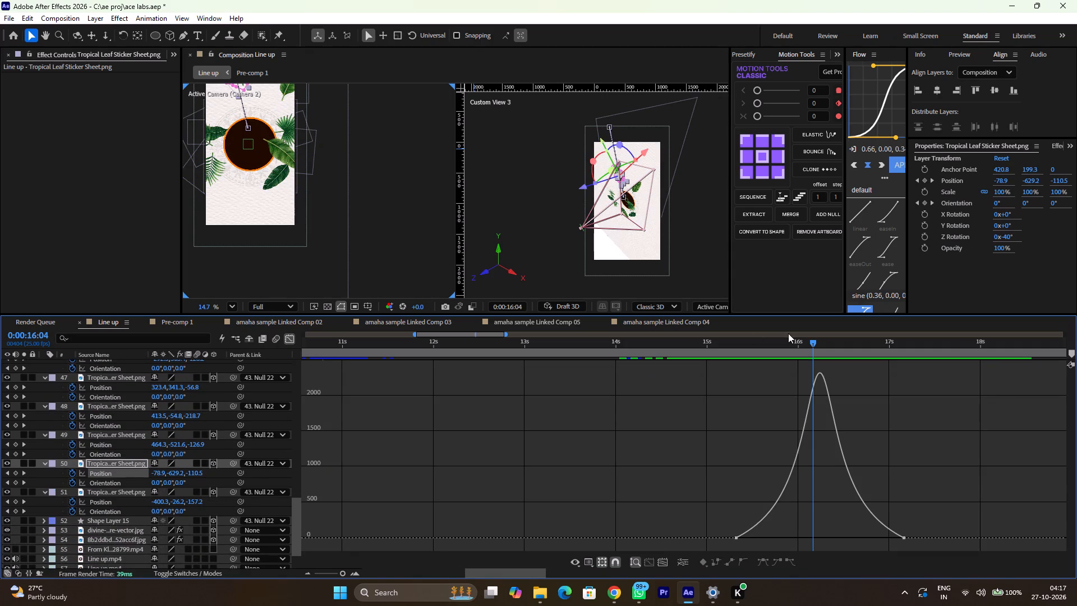
click(818, 341)
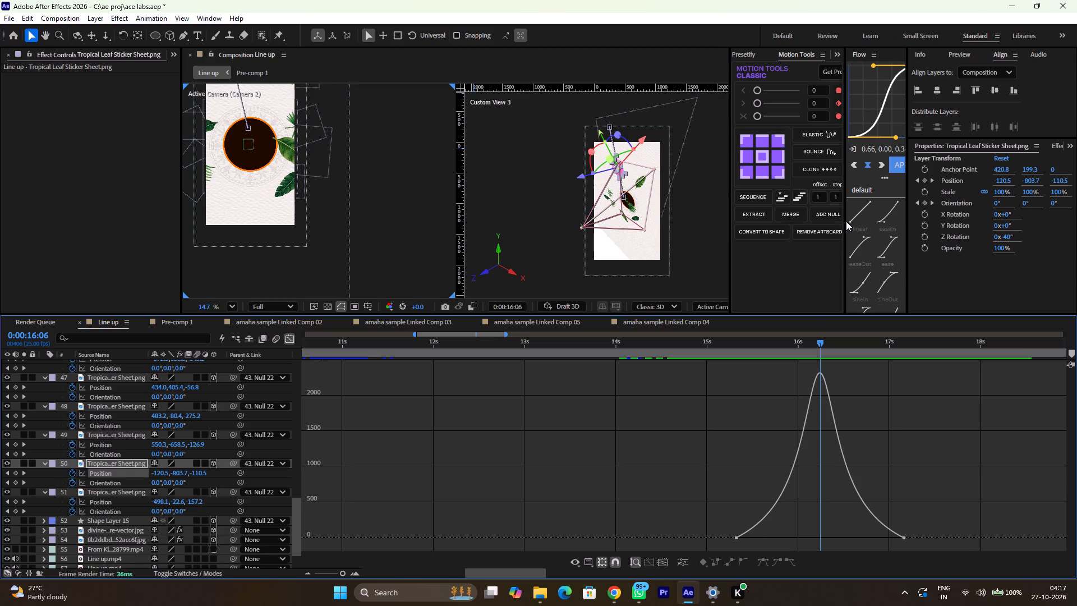
Widen the Flow area, leave the graph view, and apply the quint easing preset (0.84, 0.00, 0.16, 1.00) to leaf layers 44 to 51.
drag(844, 219, 655, 252)
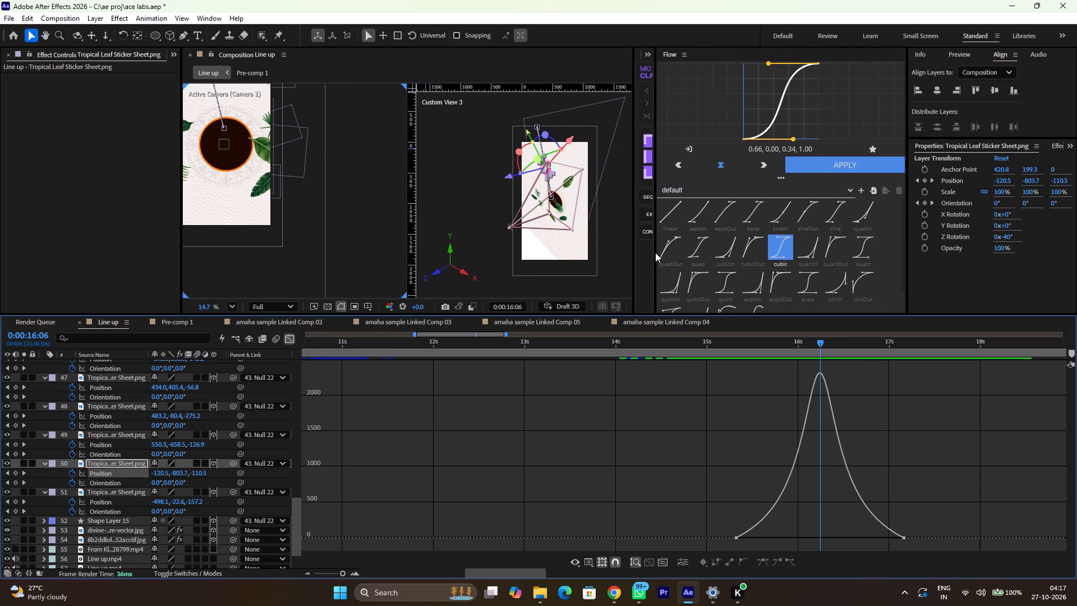
drag(655, 252, 656, 258)
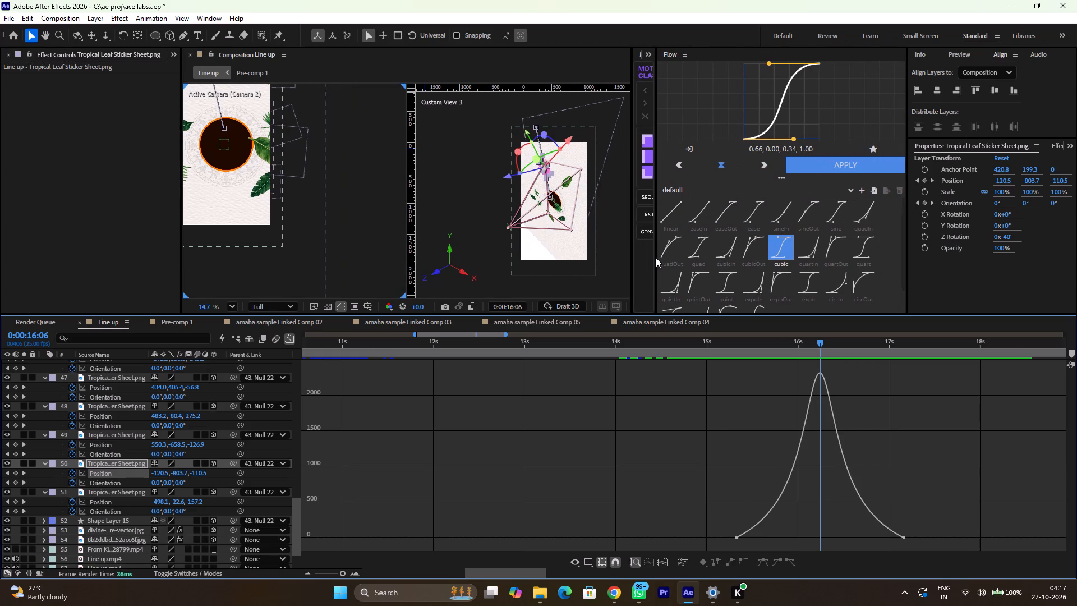
drag(656, 258, 655, 255)
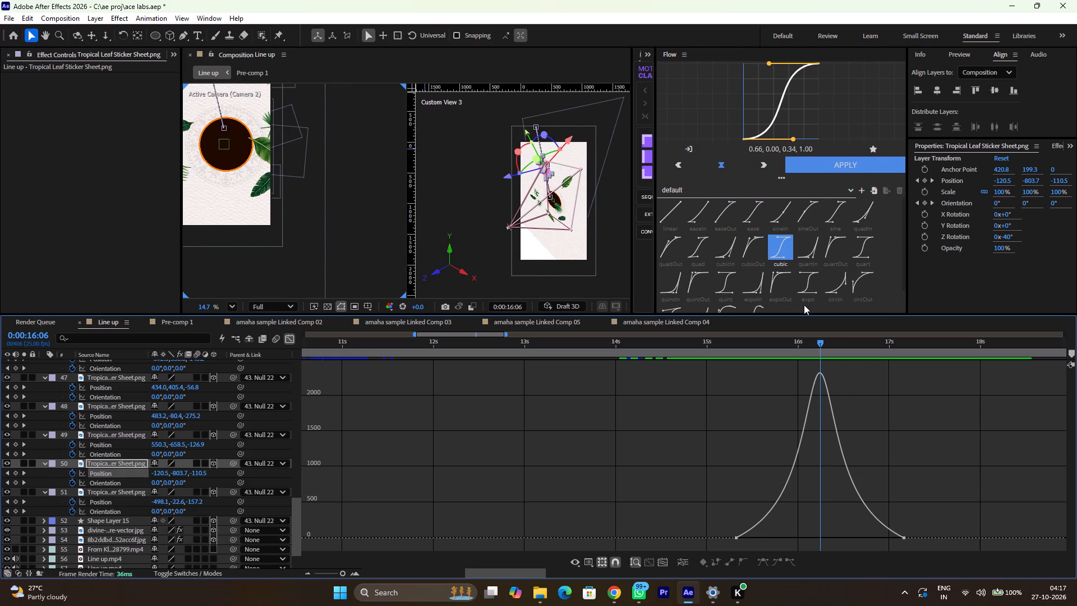
scroll(804, 305, down, 1)
scroll(200, 445, up, 1)
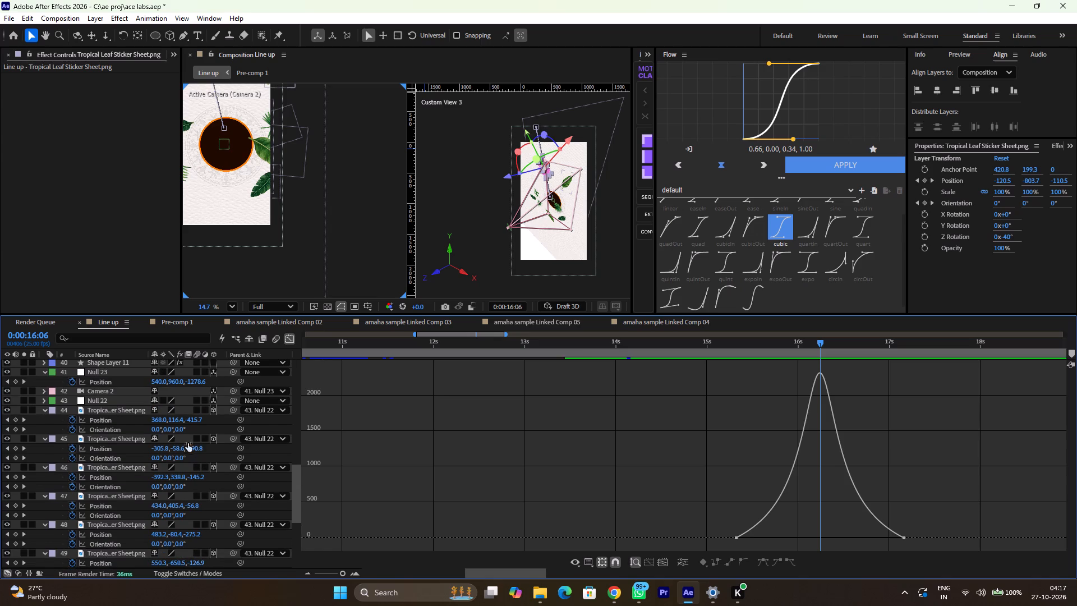
click(294, 336)
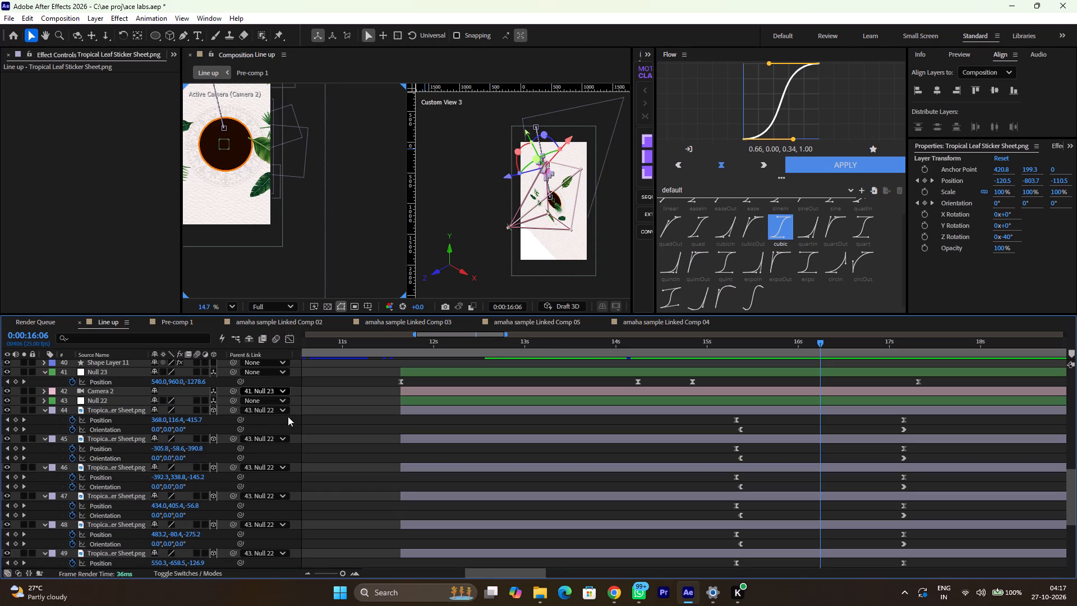
click(126, 408)
scroll(126, 408, down, 2)
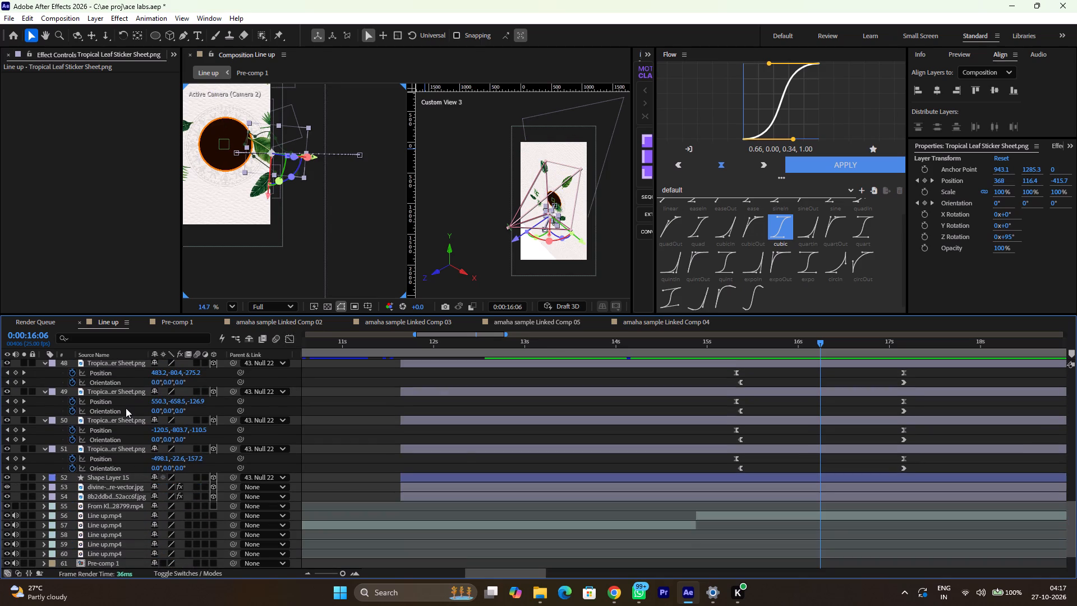
shift+click(122, 444)
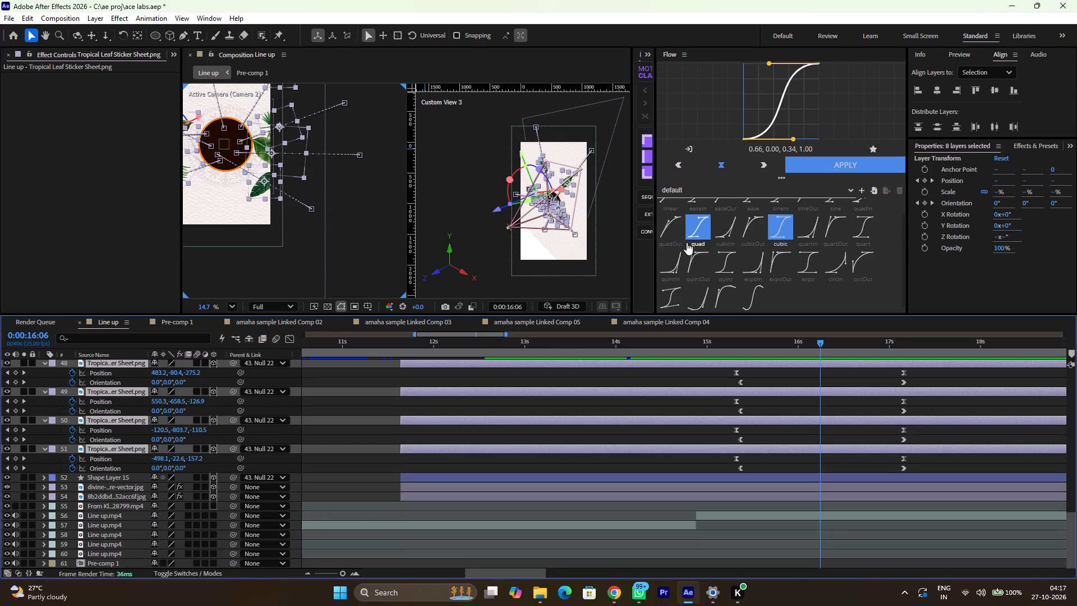
click(725, 256)
click(839, 166)
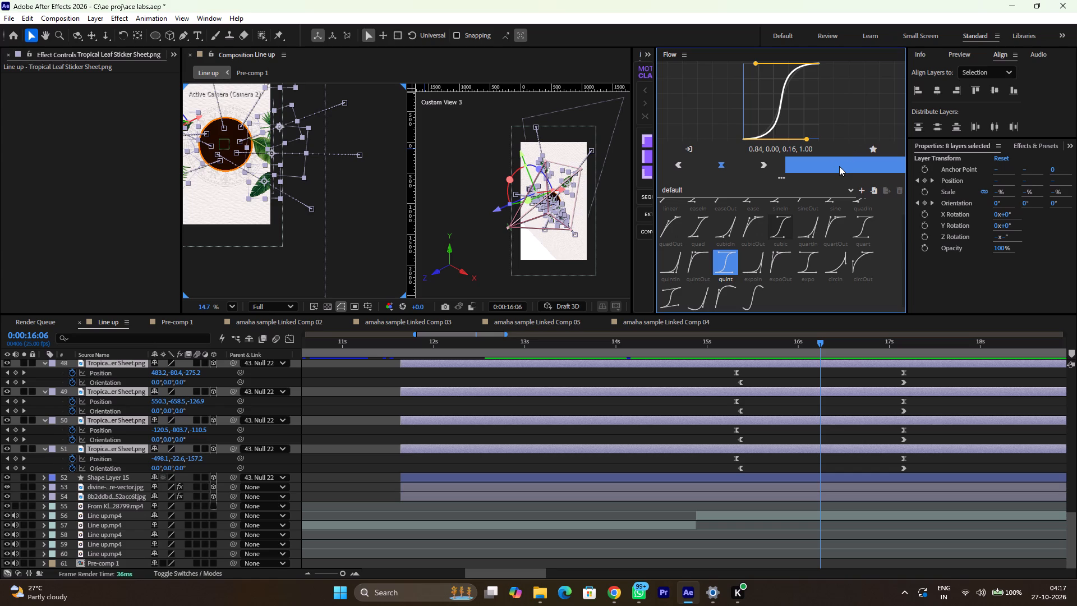
Play back the leaf animation from 0:00:15:02, and undo the quint easing on leaf layers 44 to 51.
drag(733, 342, 714, 346)
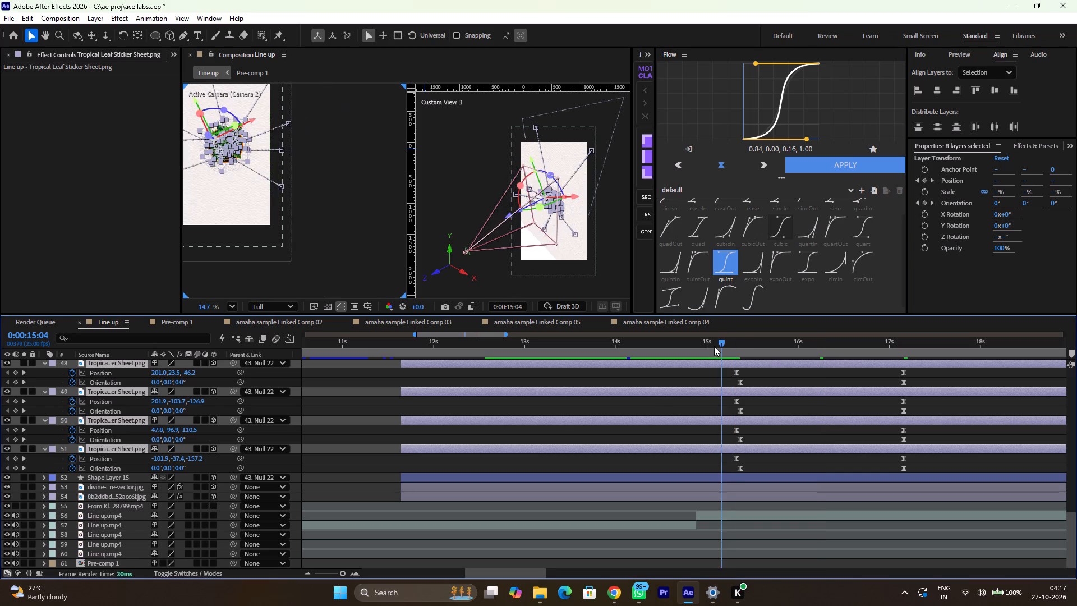
drag(714, 346, 712, 347)
key(space)
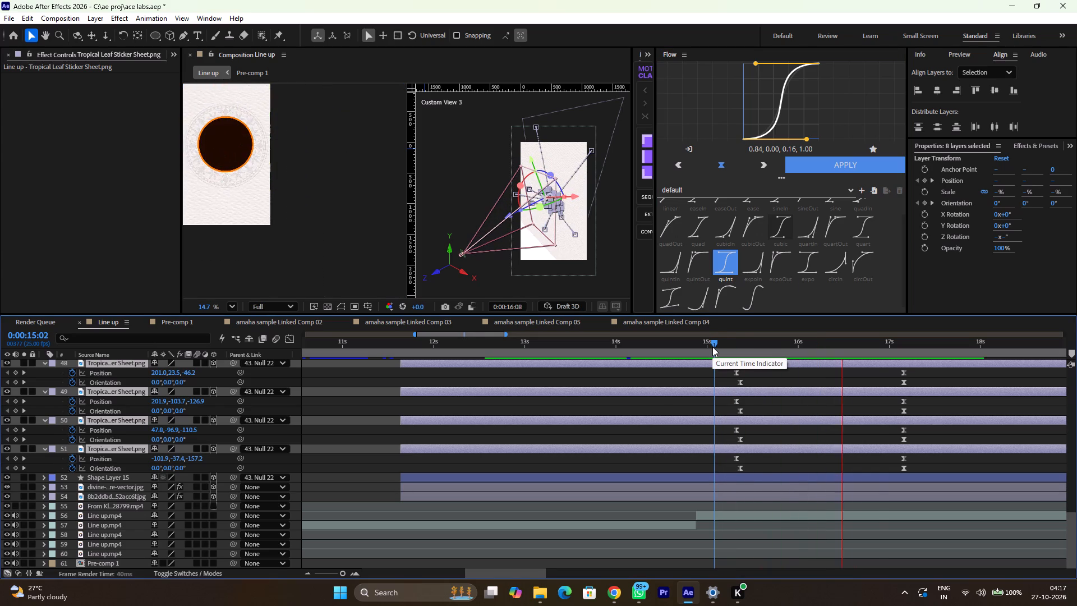
key(space)
drag(735, 347, 768, 346)
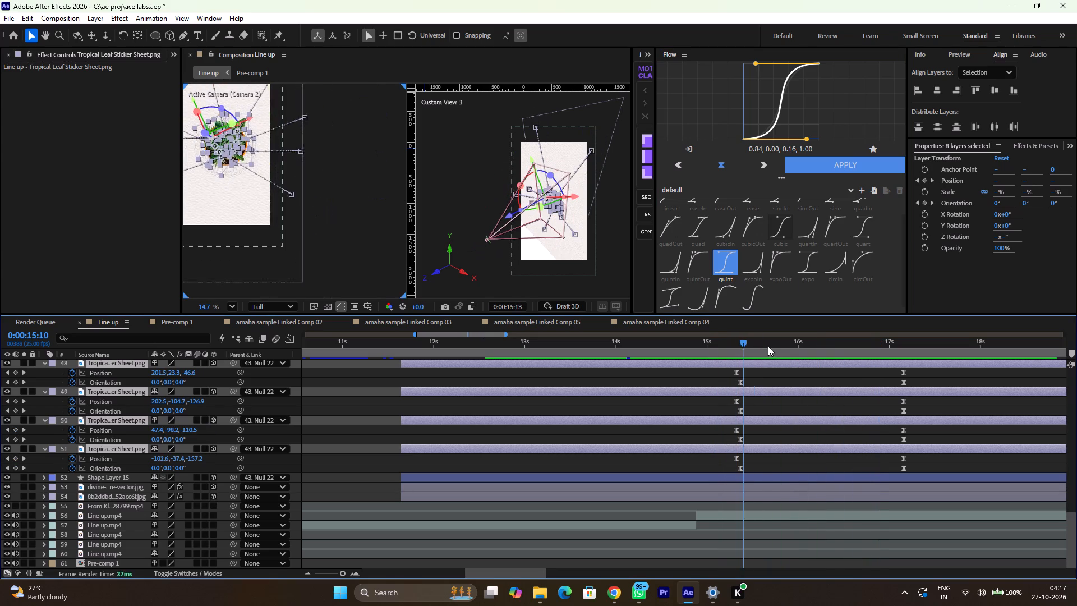
drag(768, 346, 808, 342)
key(ctrl+z)
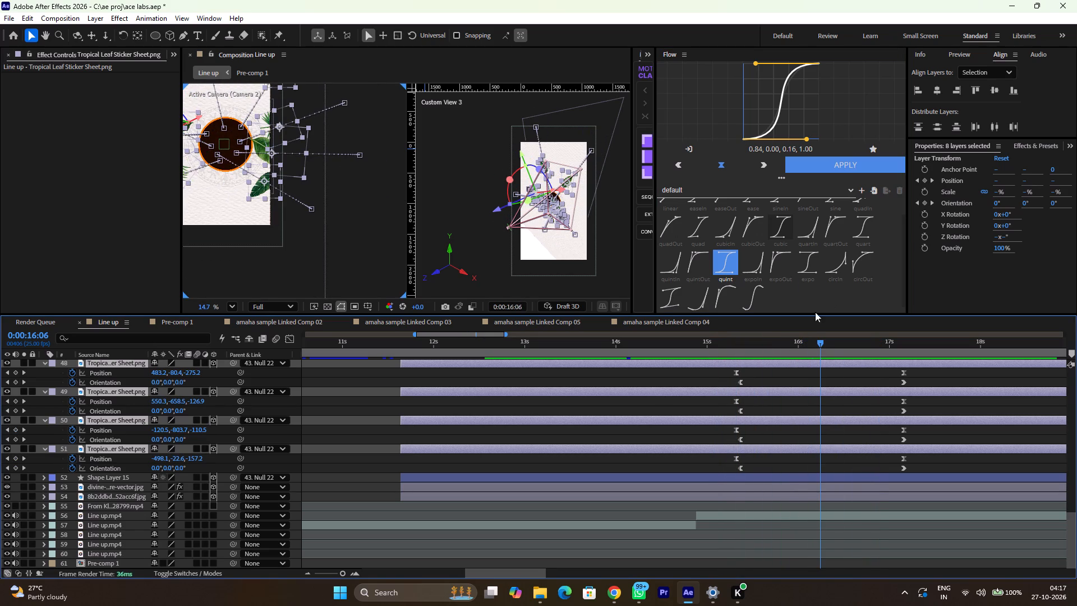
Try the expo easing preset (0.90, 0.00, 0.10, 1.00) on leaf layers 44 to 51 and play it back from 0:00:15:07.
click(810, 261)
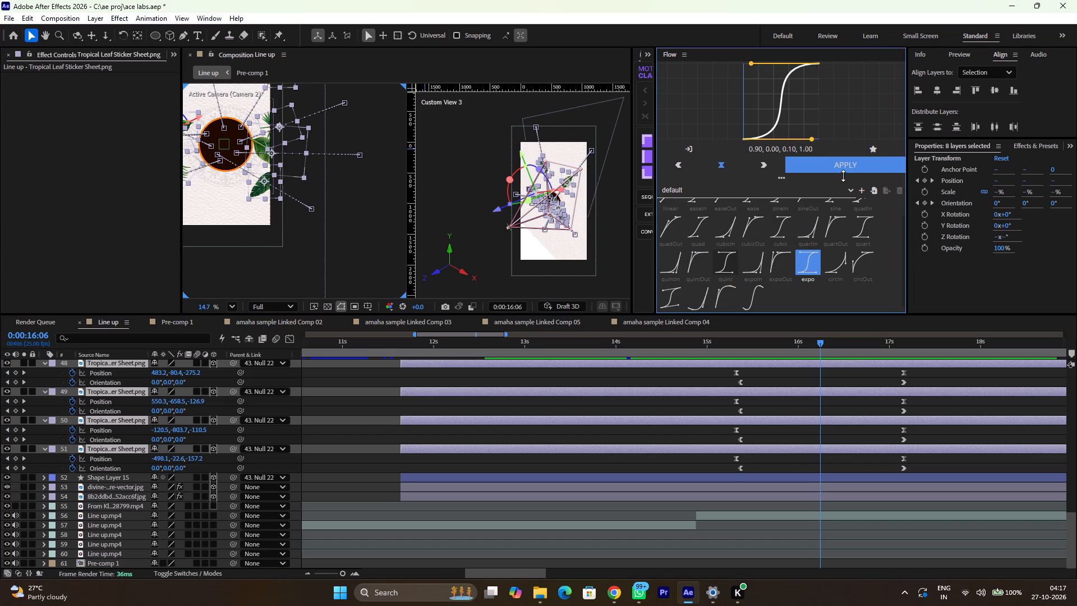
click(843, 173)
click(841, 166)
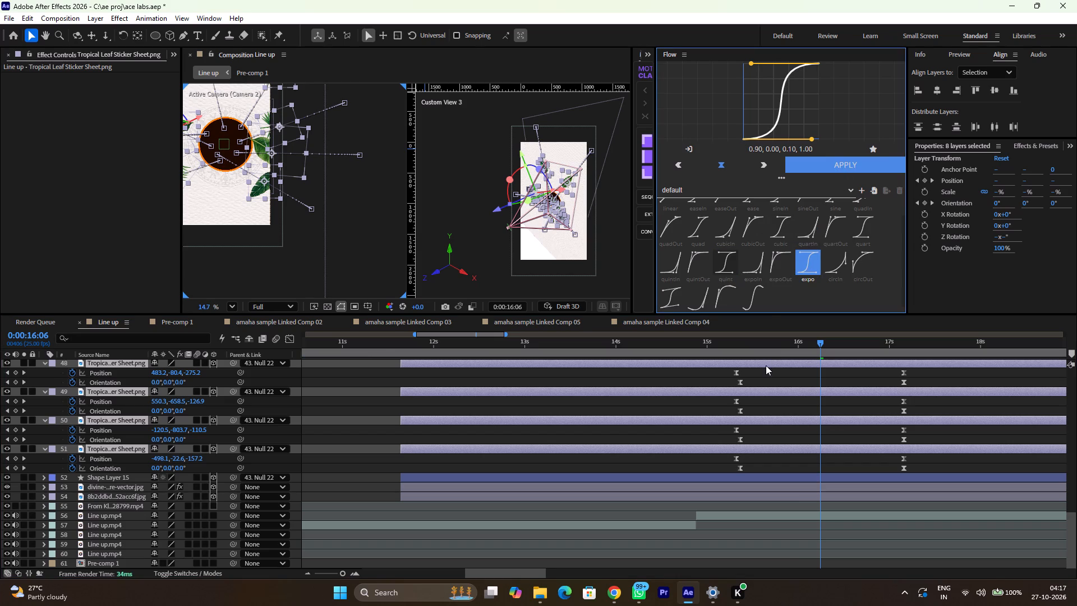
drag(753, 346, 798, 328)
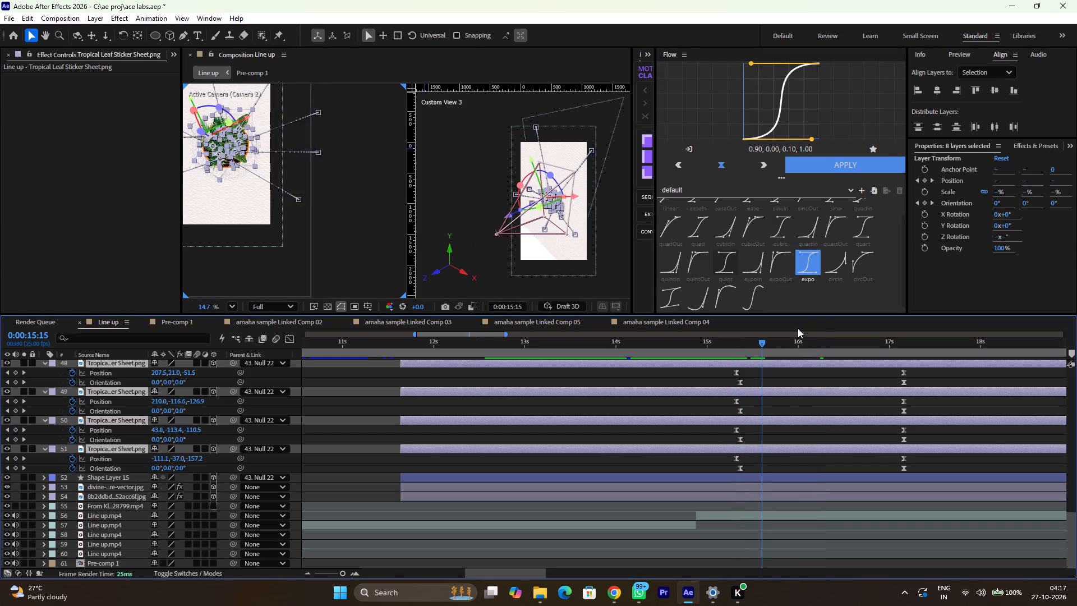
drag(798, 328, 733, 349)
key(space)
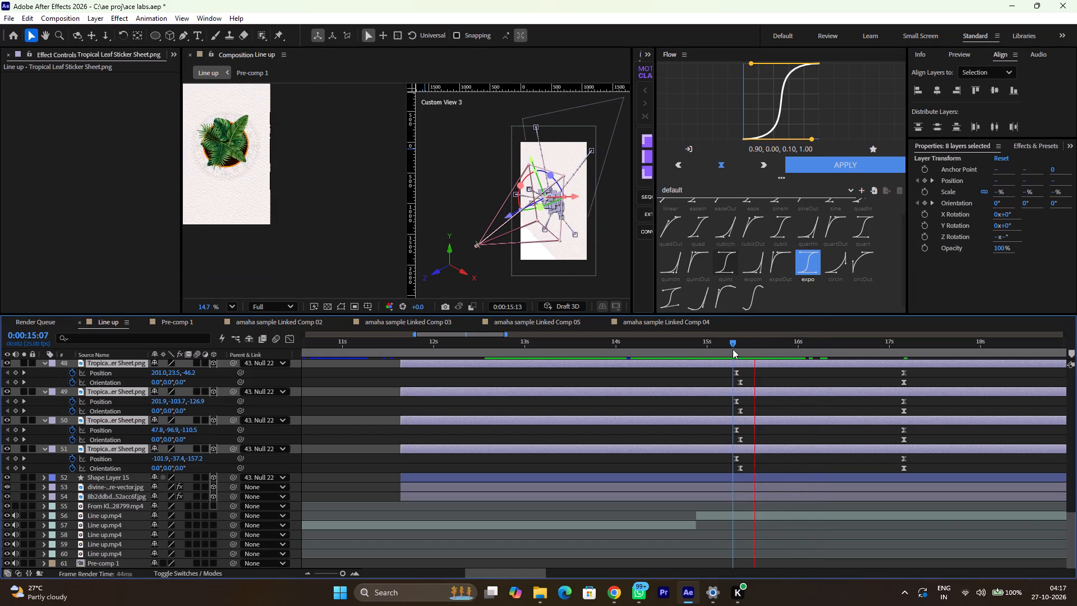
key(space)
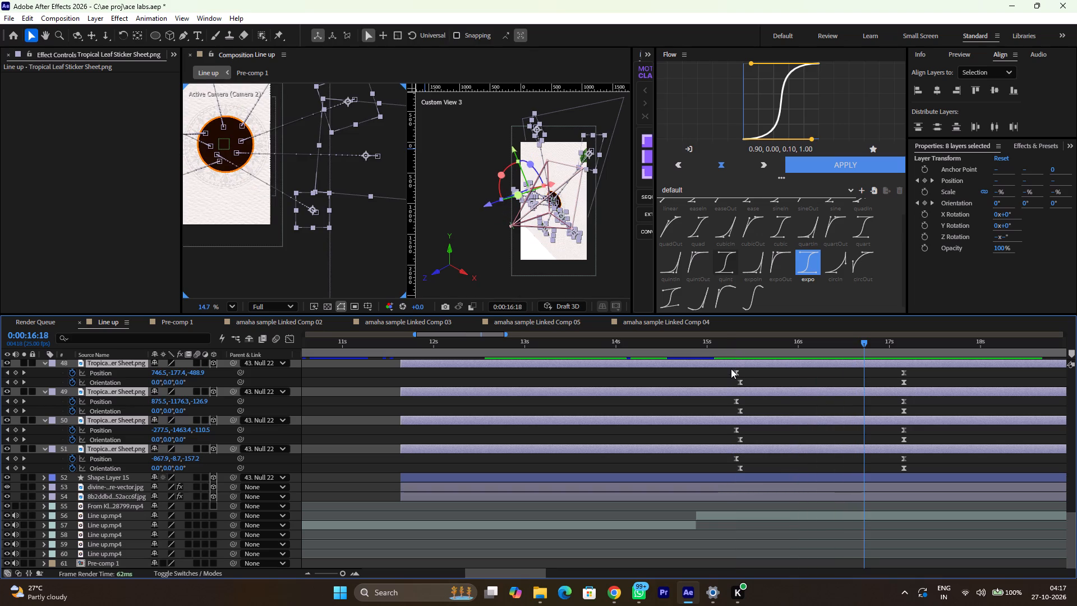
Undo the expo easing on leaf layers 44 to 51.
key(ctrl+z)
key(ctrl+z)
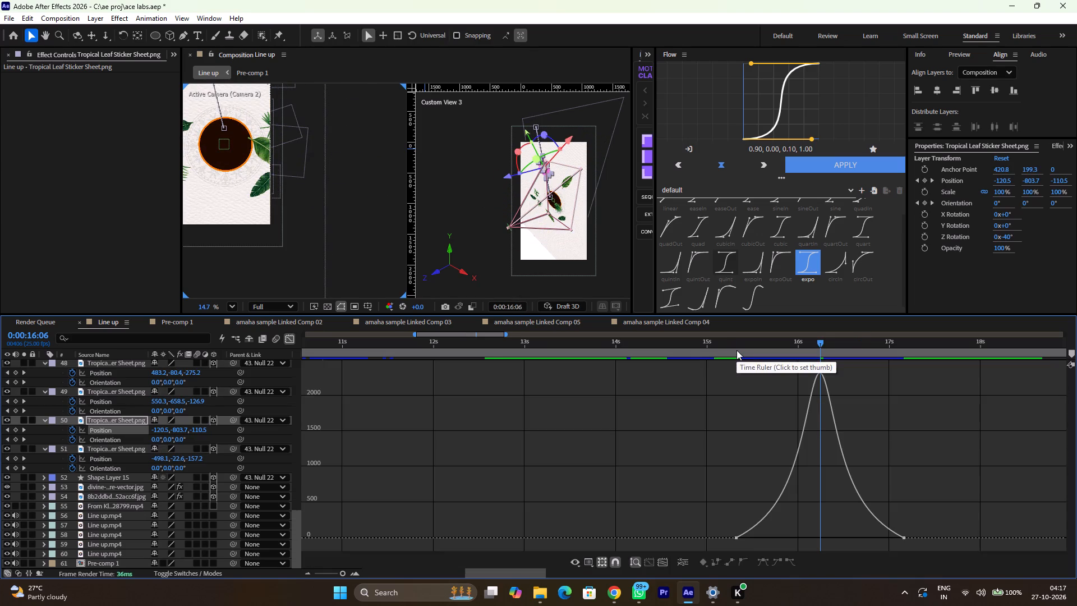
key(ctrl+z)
Scrub through the leaf burst and play it back from 0:00:15:06.
drag(751, 348, 739, 350)
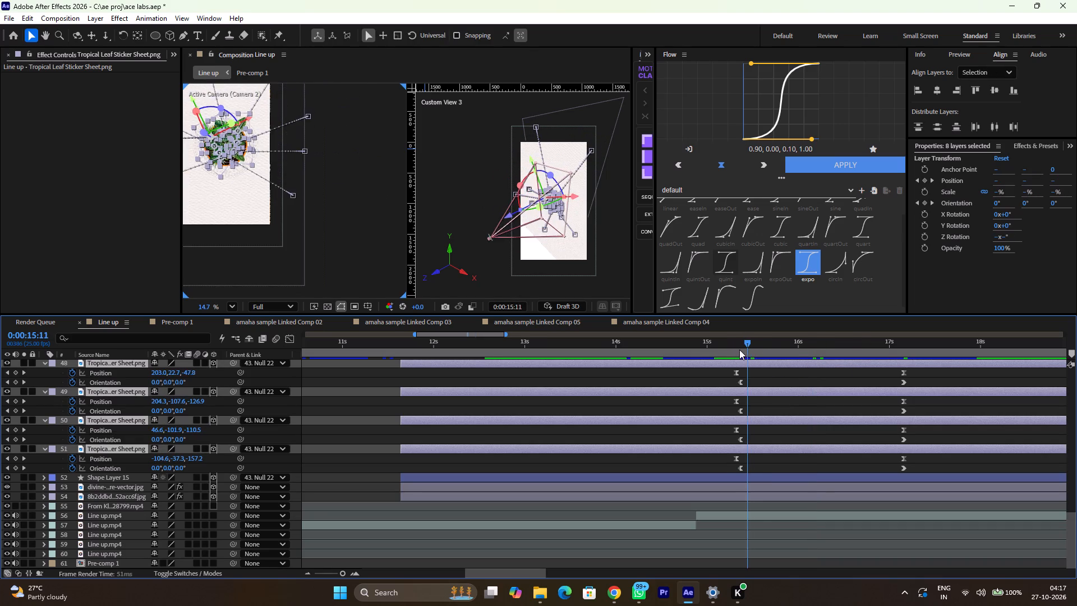
drag(739, 350, 750, 353)
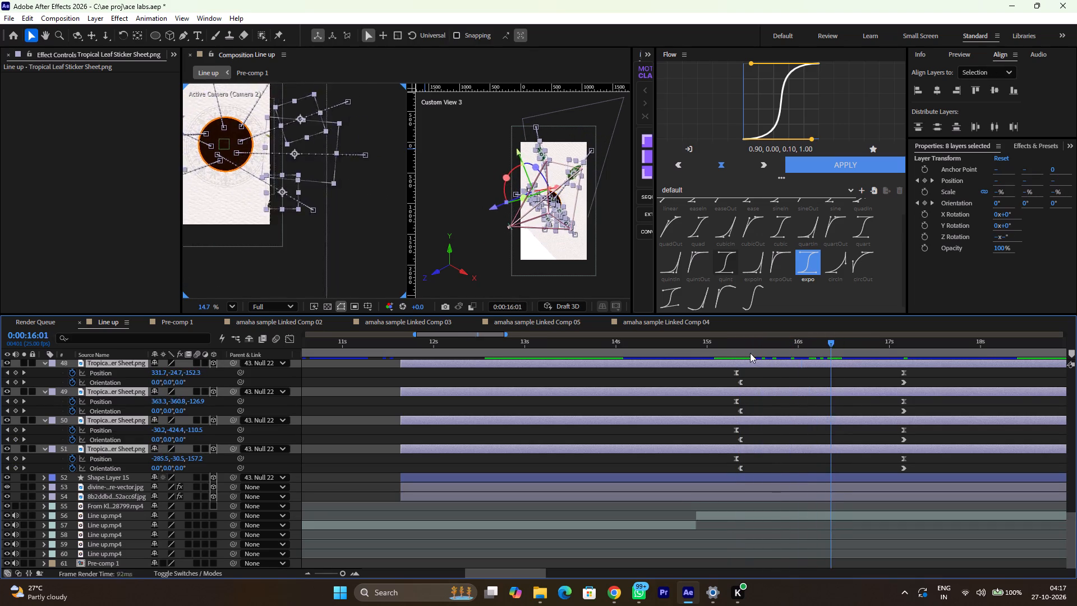
drag(750, 353, 729, 356)
key(space)
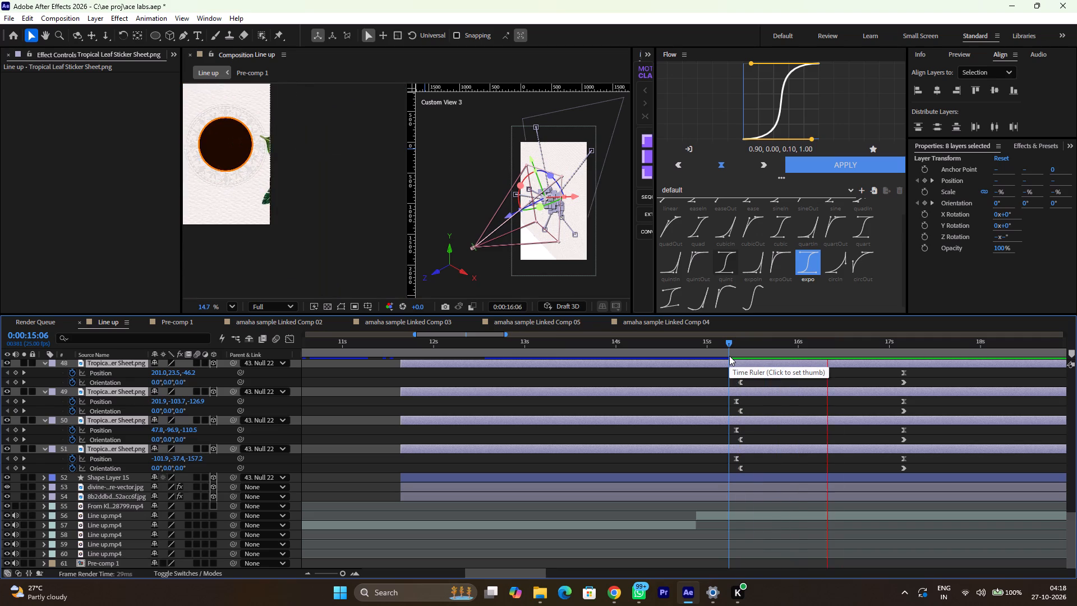
key(space)
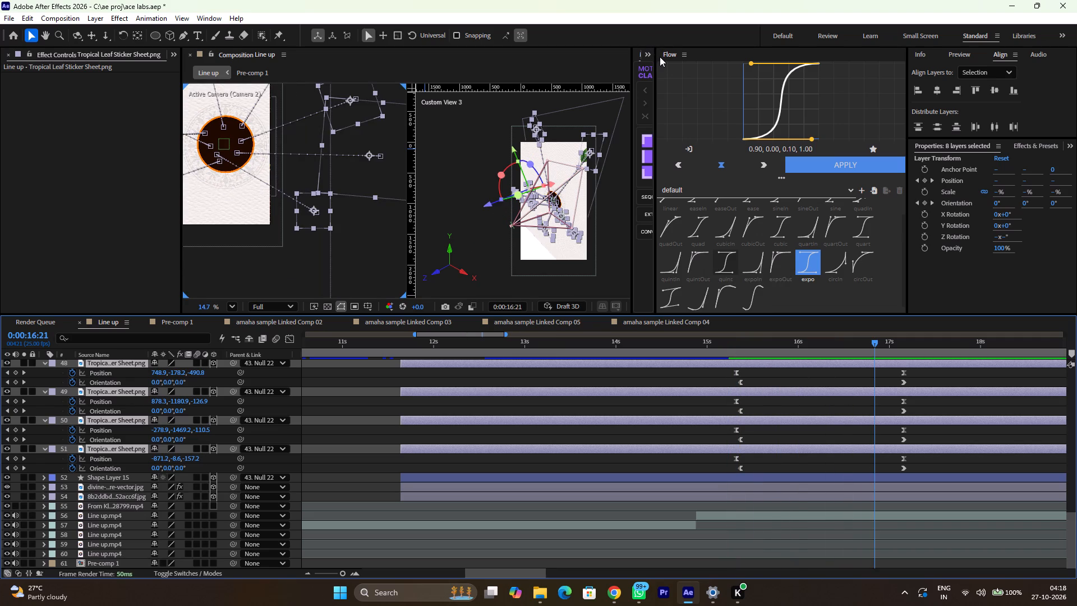
Switch the composition viewer to 1 View and rebalance the widths of the Composition, Motion Tools and Flow areas.
drag(656, 64, 749, 80)
drag(632, 217, 799, 250)
click(784, 305)
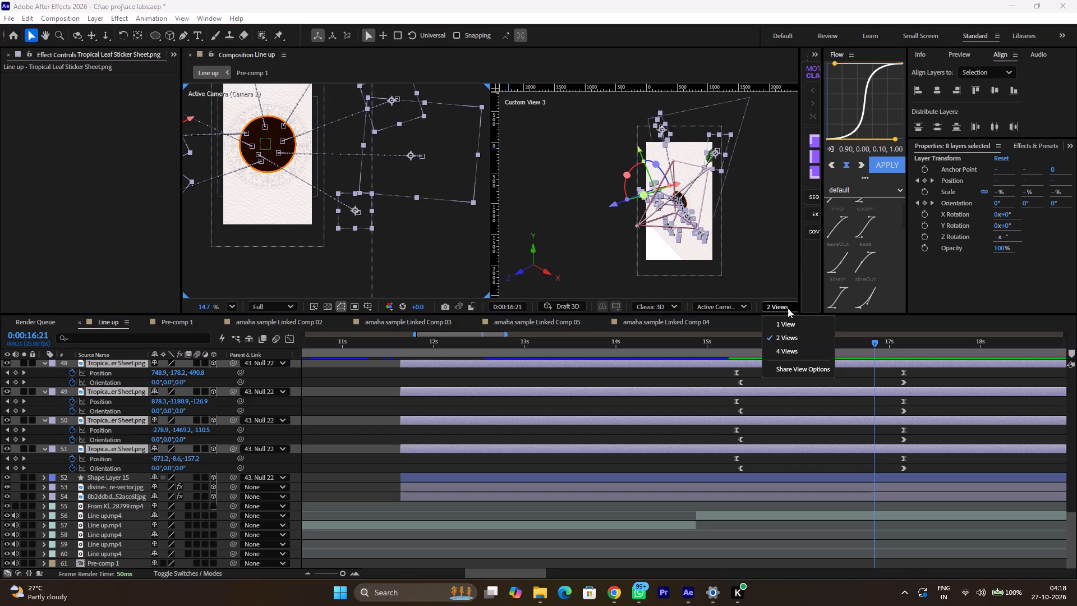
click(792, 327)
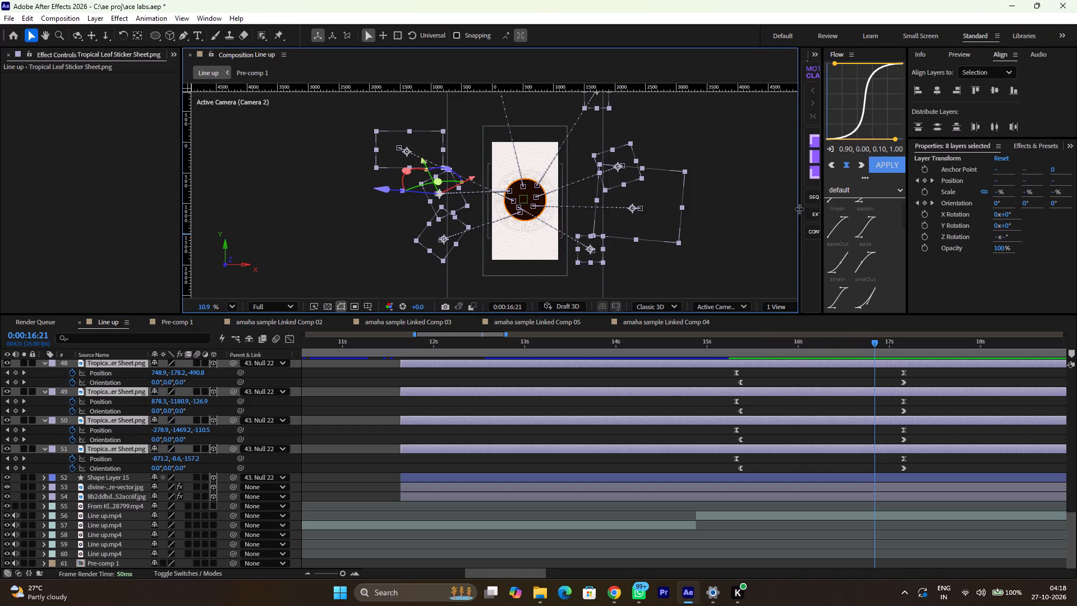
drag(799, 209, 655, 250)
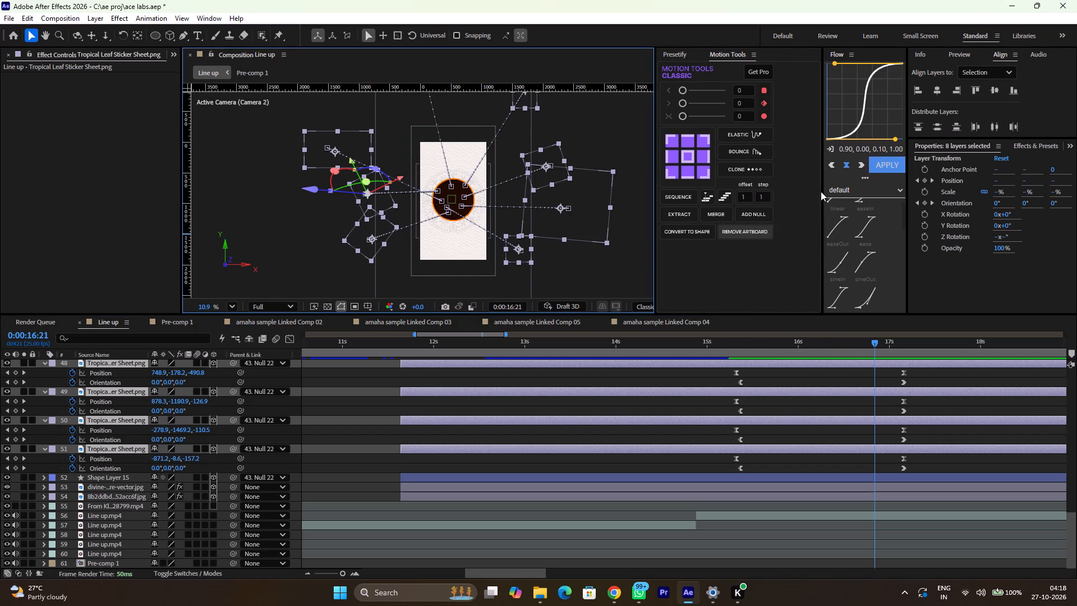
drag(822, 191, 772, 206)
Play back the composition from 0:00:11:12 to review the whole pot and leaf sequence.
key(space)
key(space)
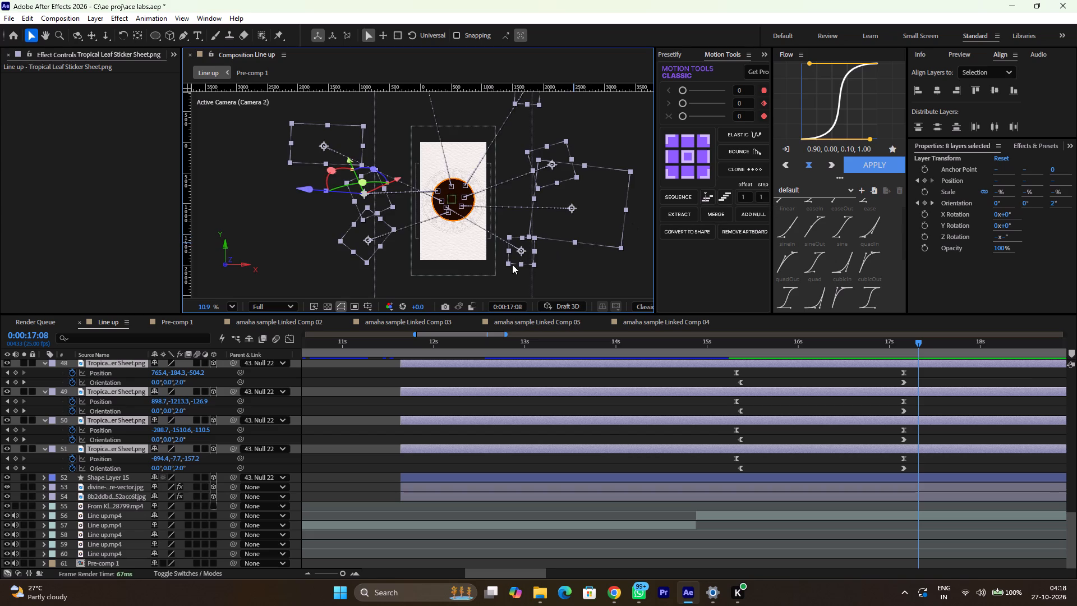
drag(421, 346, 384, 348)
key(space)
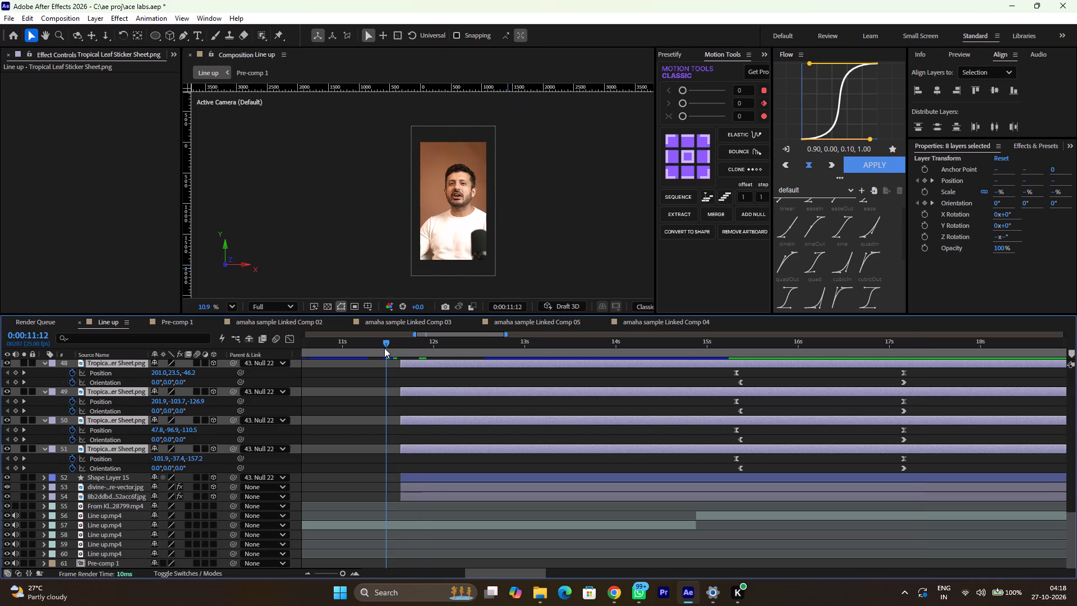
key(space)
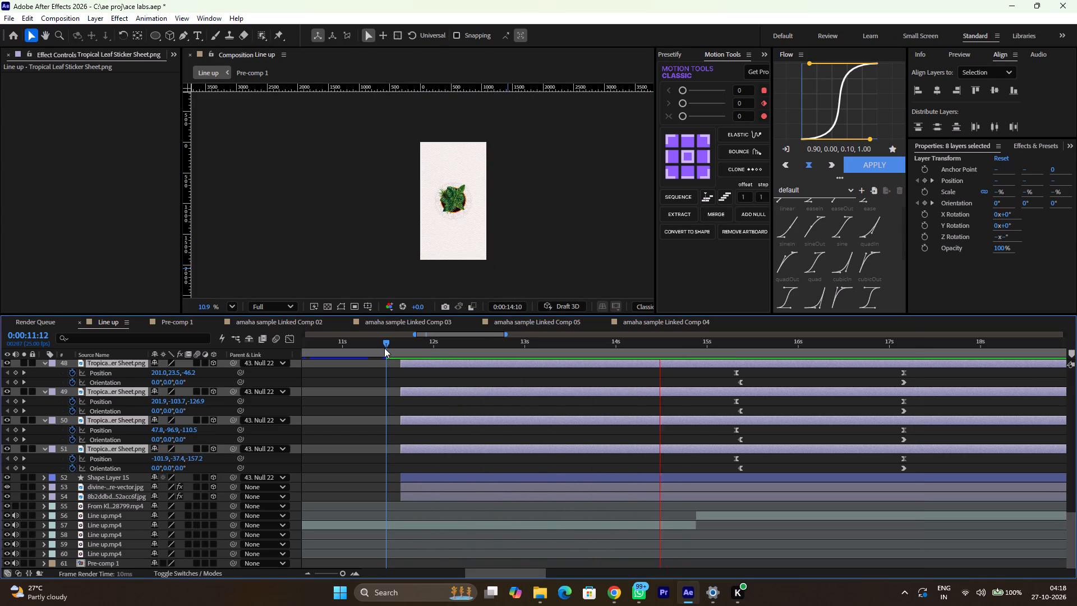
key(space)
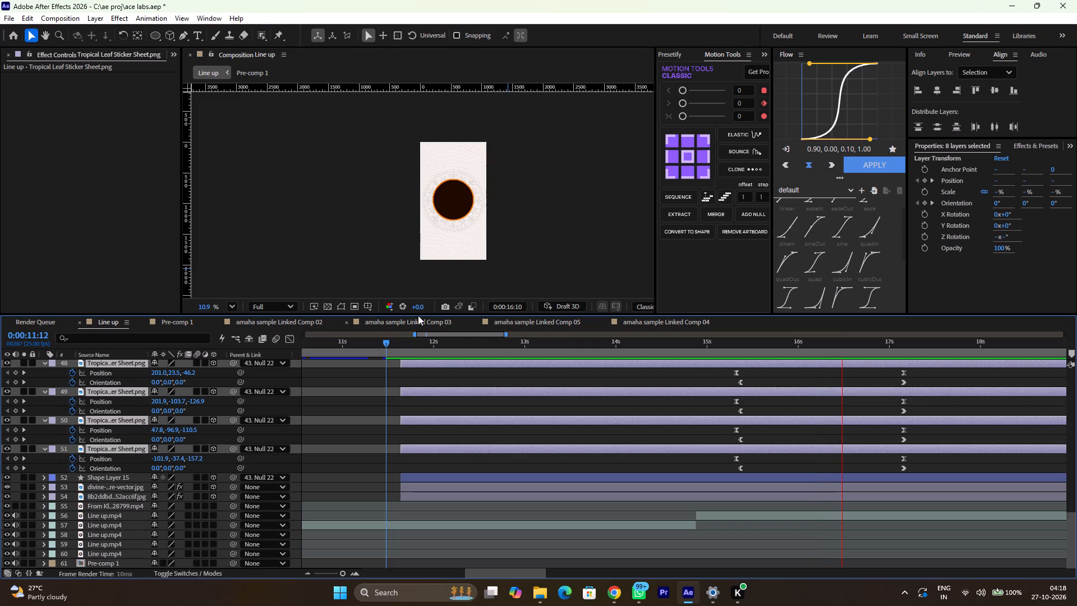
Shift all Position and Orientation keyframes of leaf layers 44 to 51 earlier together, so the last Position keyframes sit at 0:00:16:22.
scroll(748, 383, up, 1)
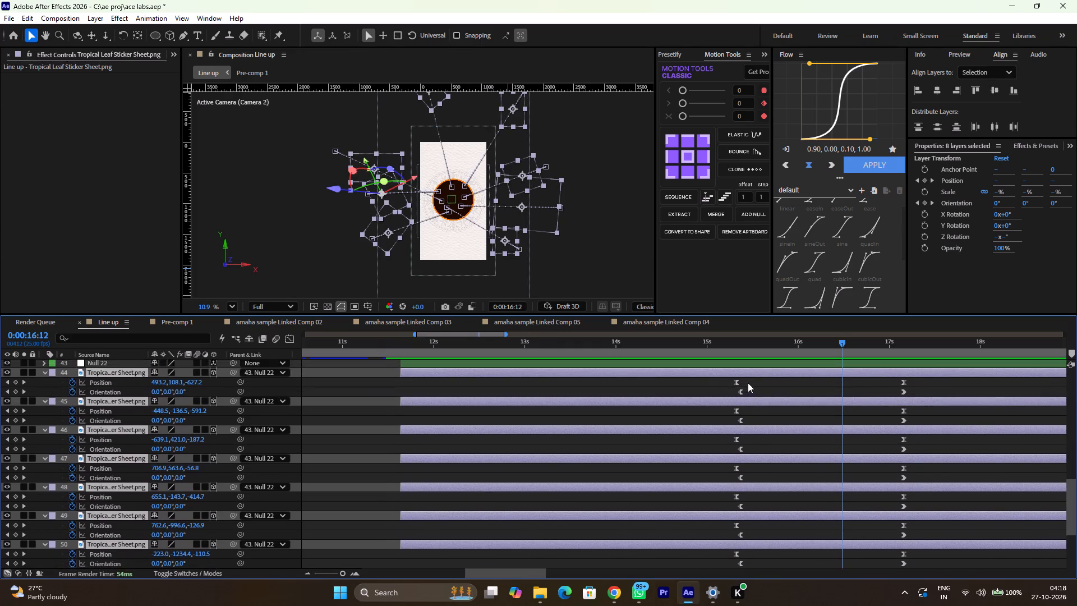
drag(722, 421, 936, 566)
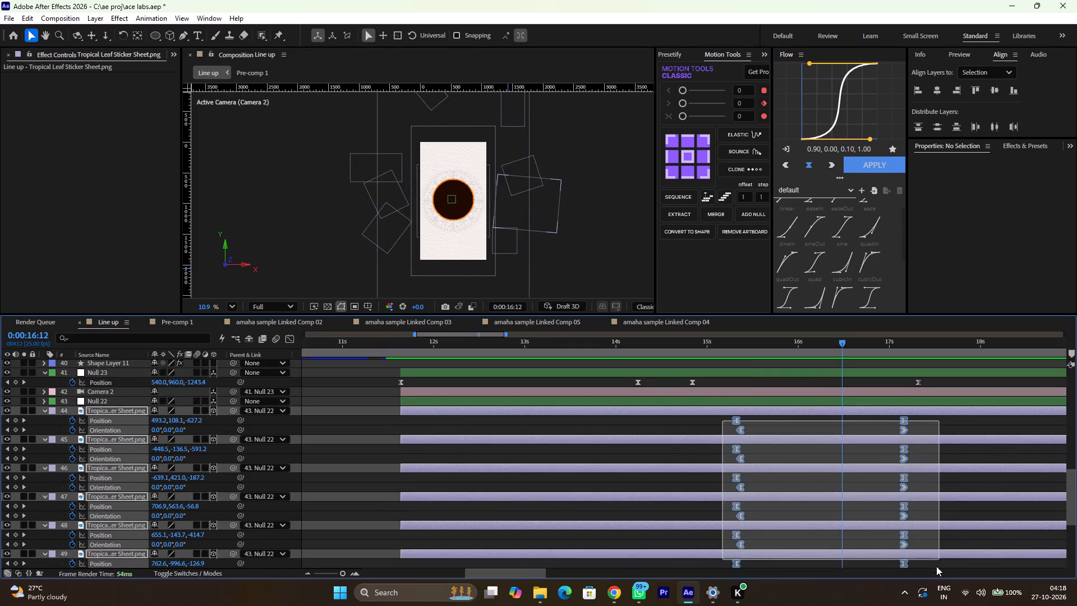
drag(936, 566, 944, 524)
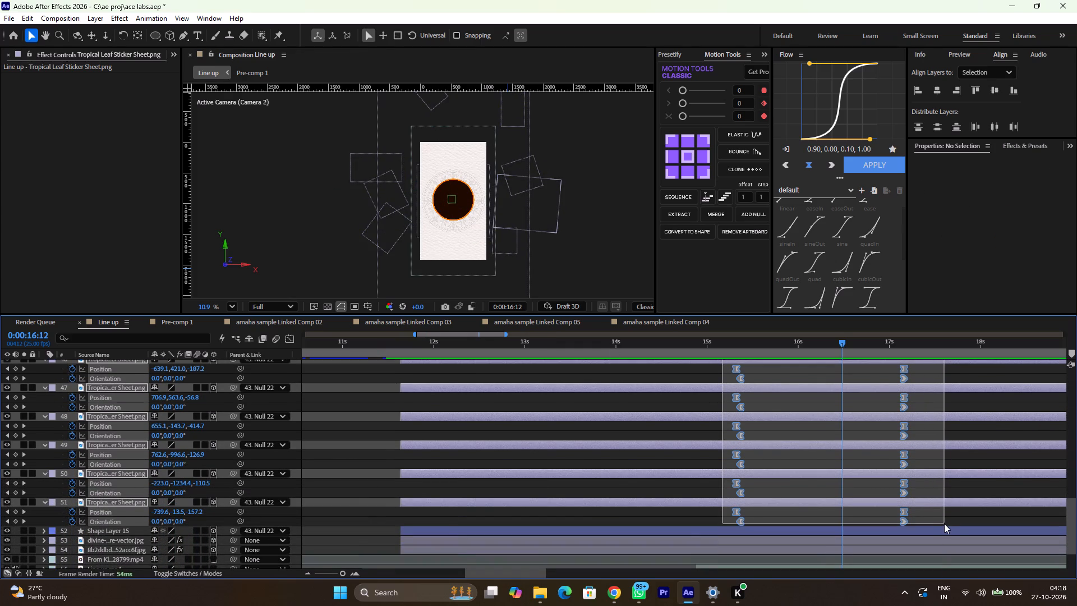
drag(944, 524, 946, 528)
drag(903, 484, 897, 488)
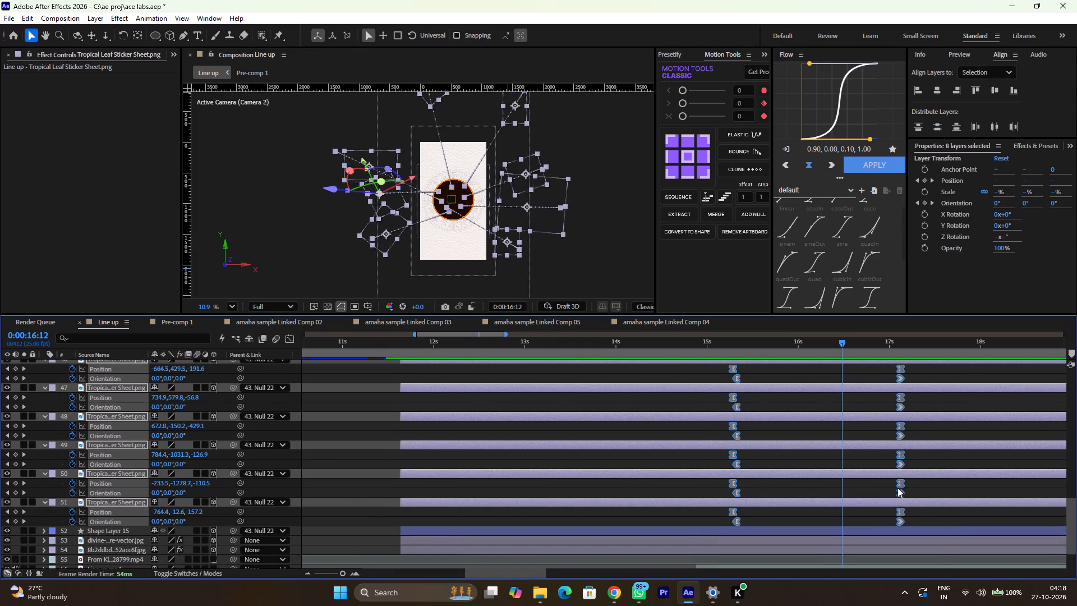
drag(897, 488, 879, 497)
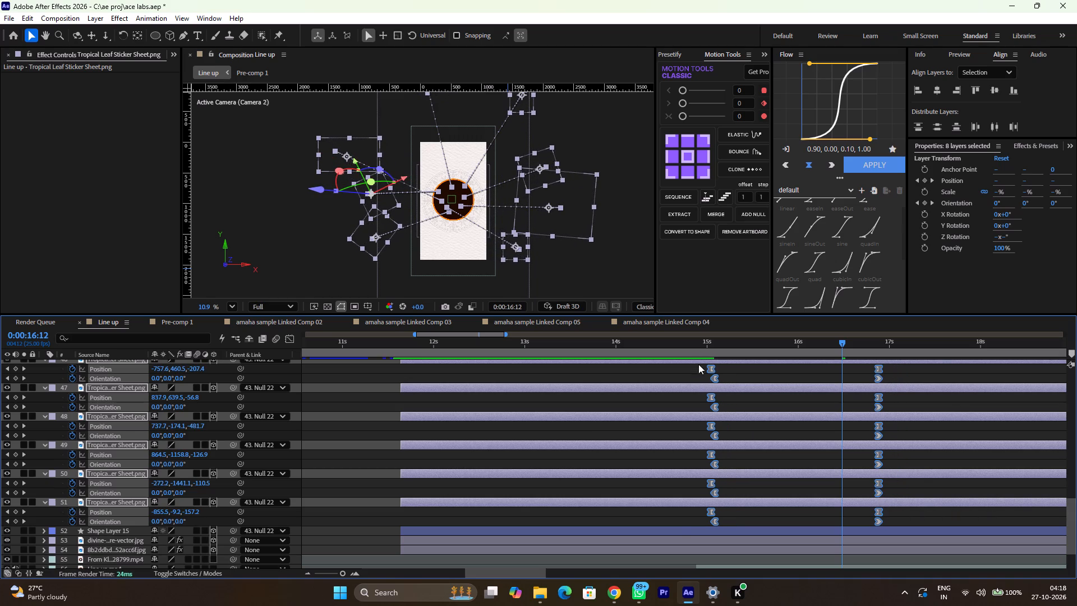
Play back the retimed leaf animation from 0:00:14:17 and again from 0:00:14:16.
click(681, 339)
key(space)
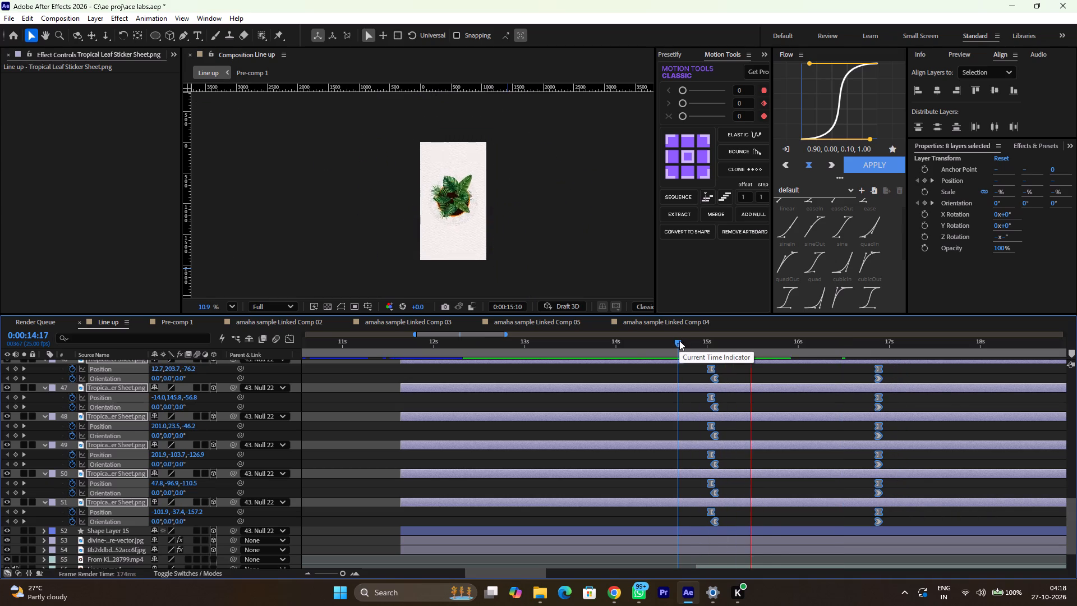
key(space)
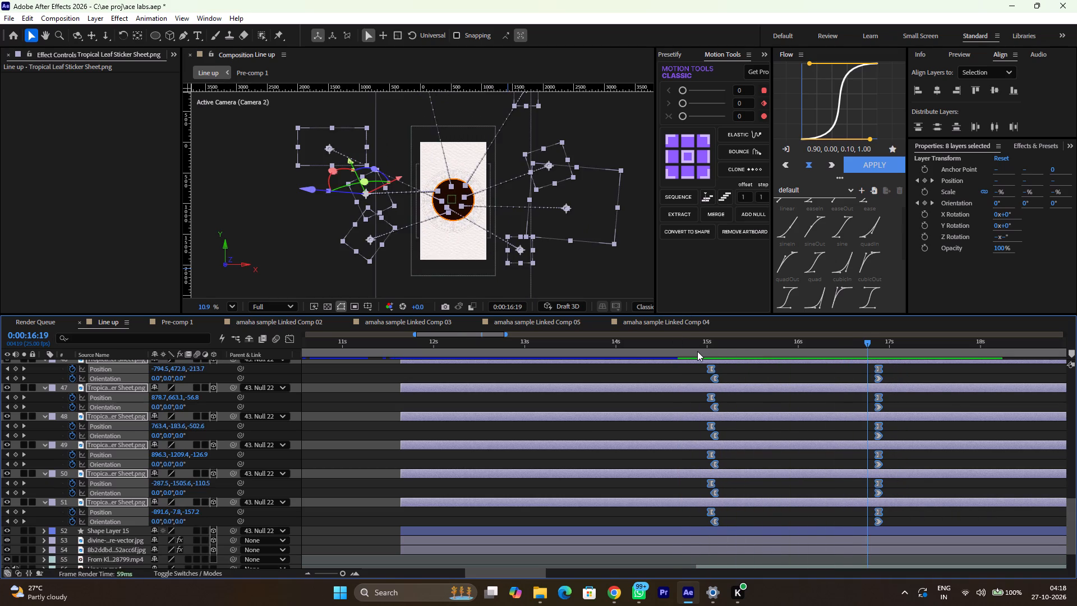
drag(697, 351, 674, 354)
key(space)
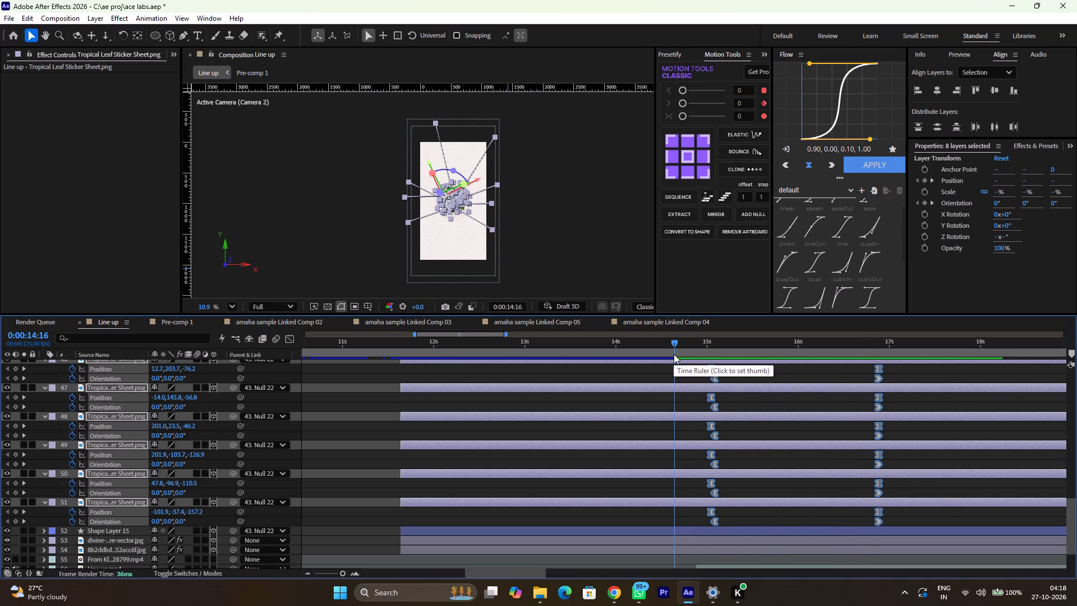
key(space)
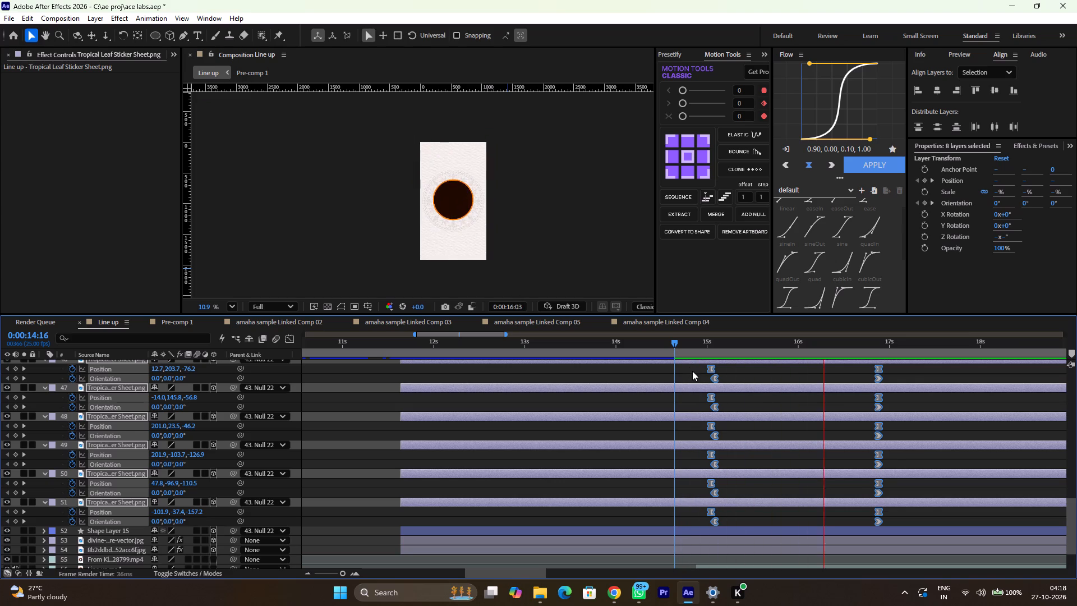
key(space)
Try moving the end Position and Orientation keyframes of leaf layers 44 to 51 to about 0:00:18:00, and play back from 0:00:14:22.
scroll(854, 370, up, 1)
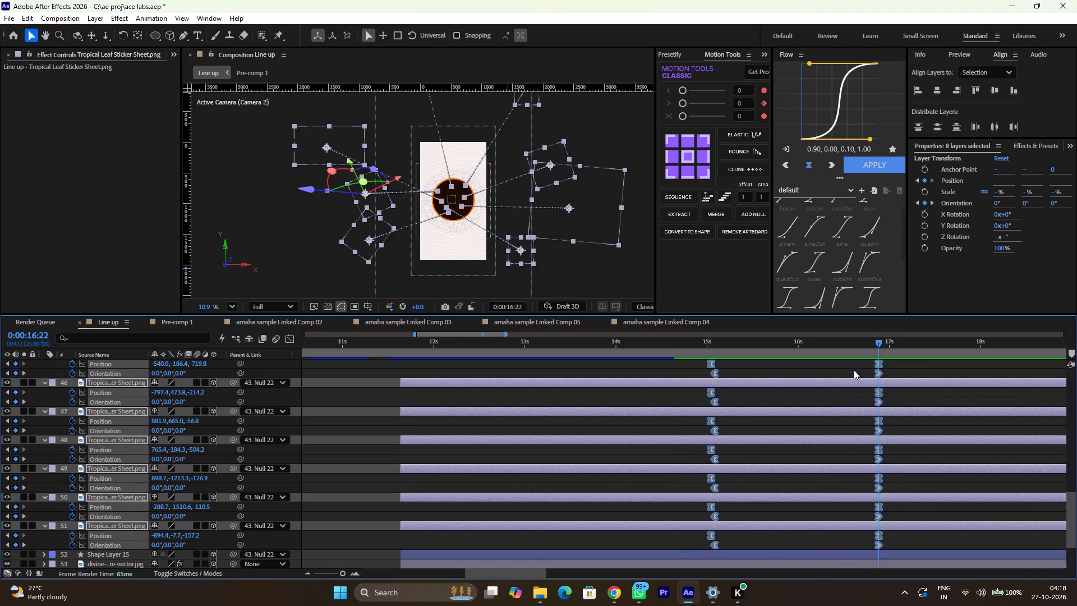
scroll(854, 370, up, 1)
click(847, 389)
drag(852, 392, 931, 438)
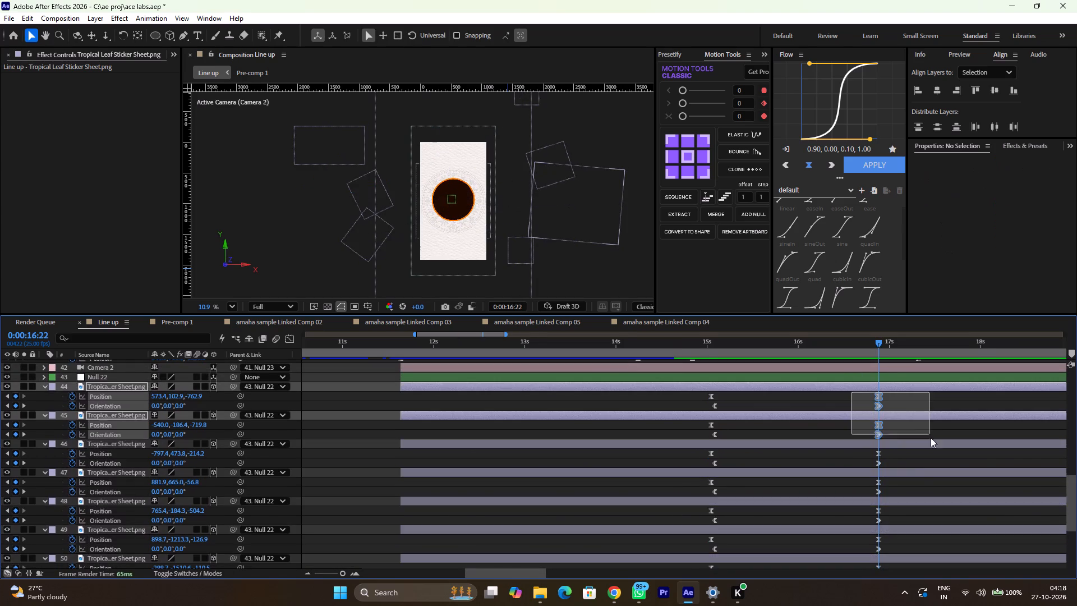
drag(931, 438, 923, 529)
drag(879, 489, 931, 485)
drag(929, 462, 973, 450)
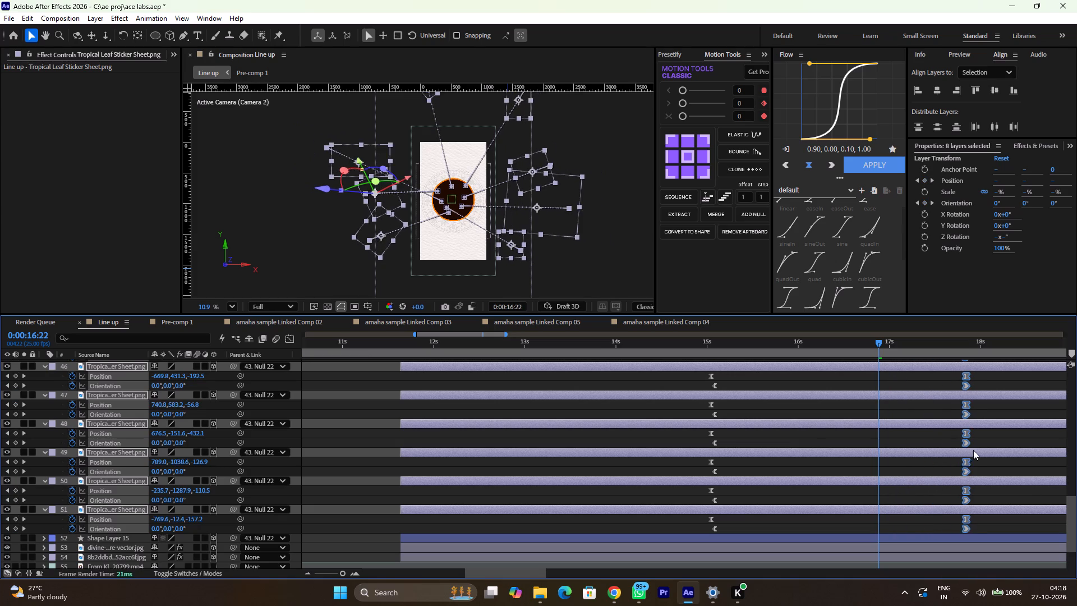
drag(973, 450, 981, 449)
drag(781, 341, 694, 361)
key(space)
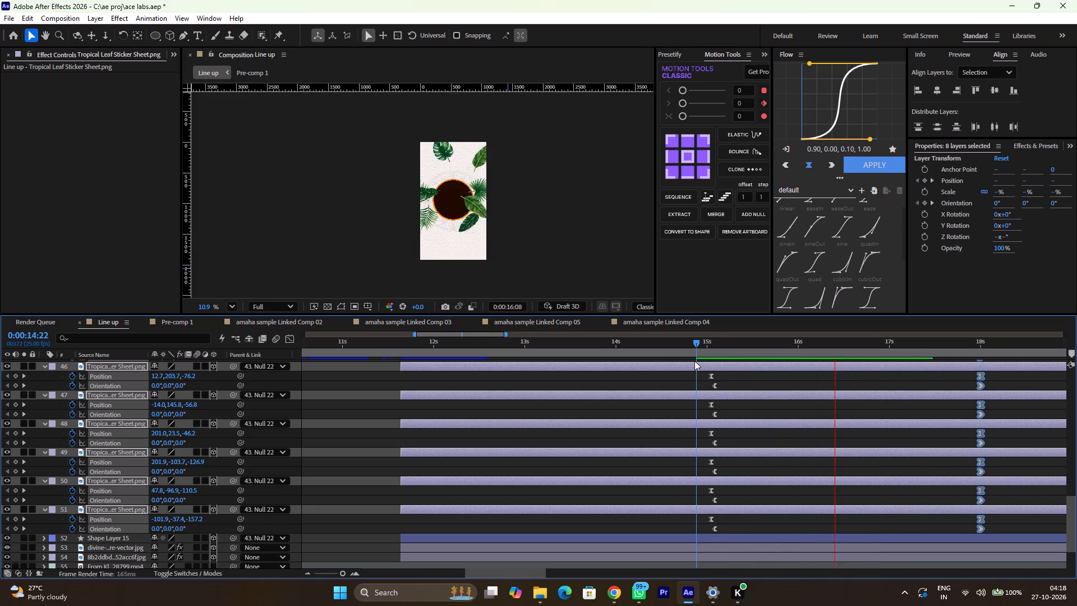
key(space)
Undo the last keyframe move and place the end keyframes of leaf layers 44 to 51 at about 0:00:16:16.
key(ctrl+z)
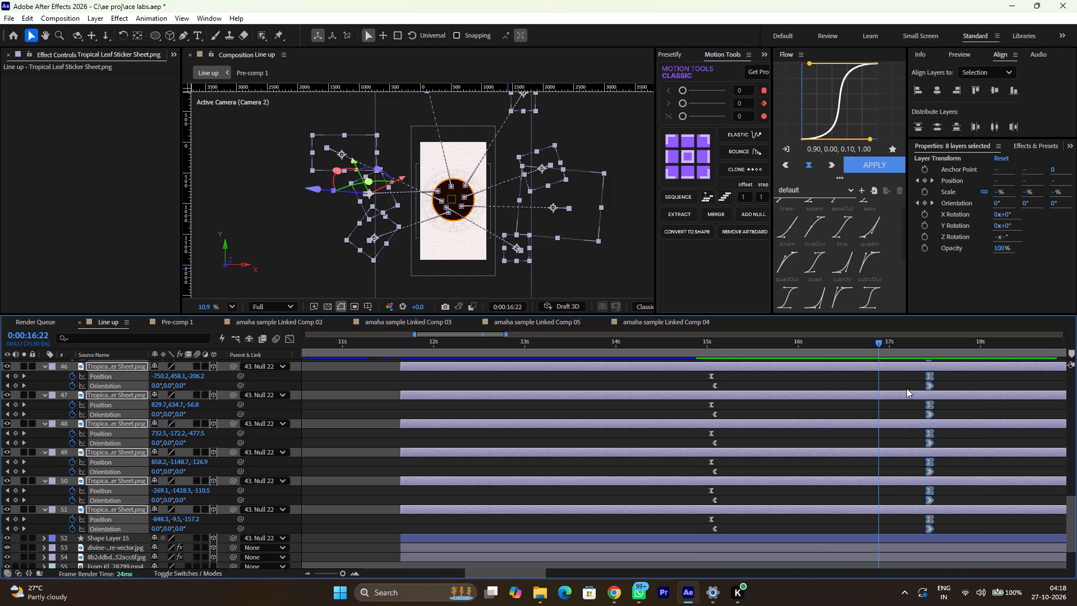
drag(929, 373, 857, 378)
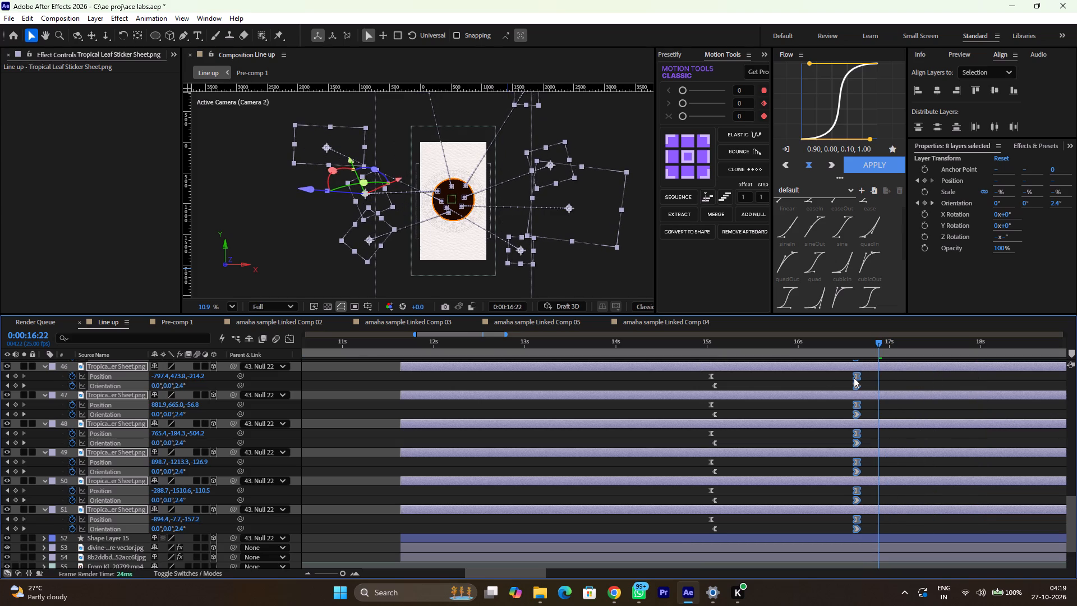
Play back the shortened leaf animation from 0:00:14:18.
drag(724, 345, 680, 339)
key(space)
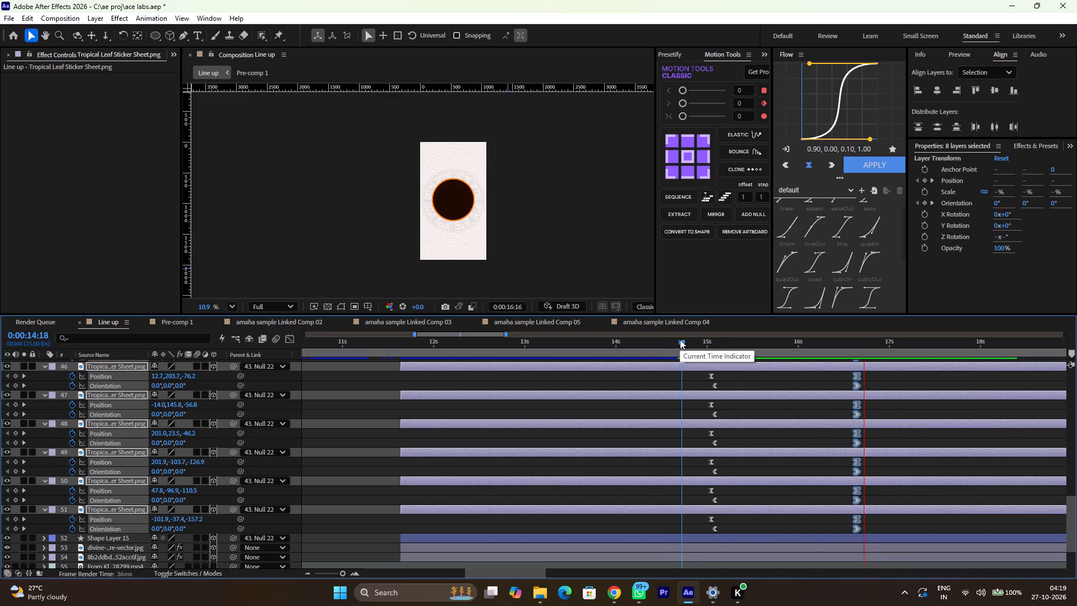
key(space)
Select all layers in the Line up timeline and collapse their expanded properties.
scroll(646, 396, up, 3)
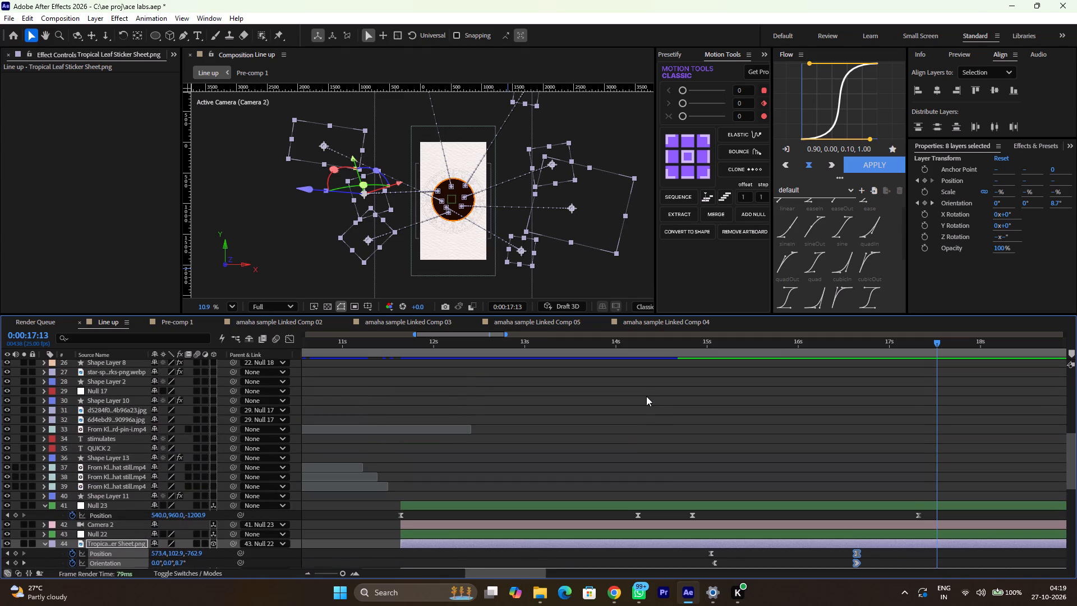
scroll(646, 396, down, 1)
key(ctrl+a)
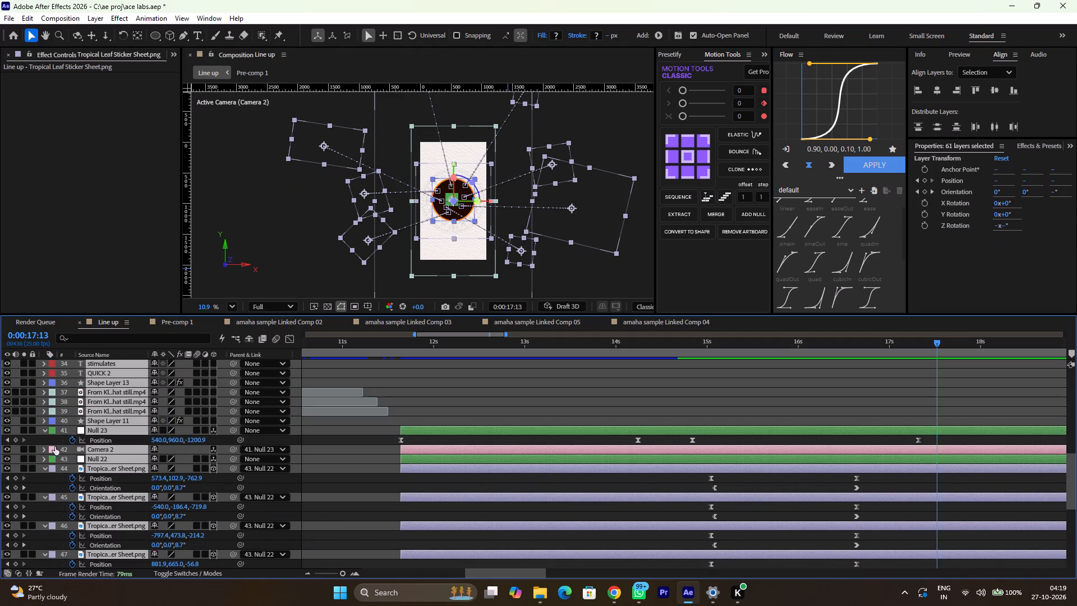
click(44, 429)
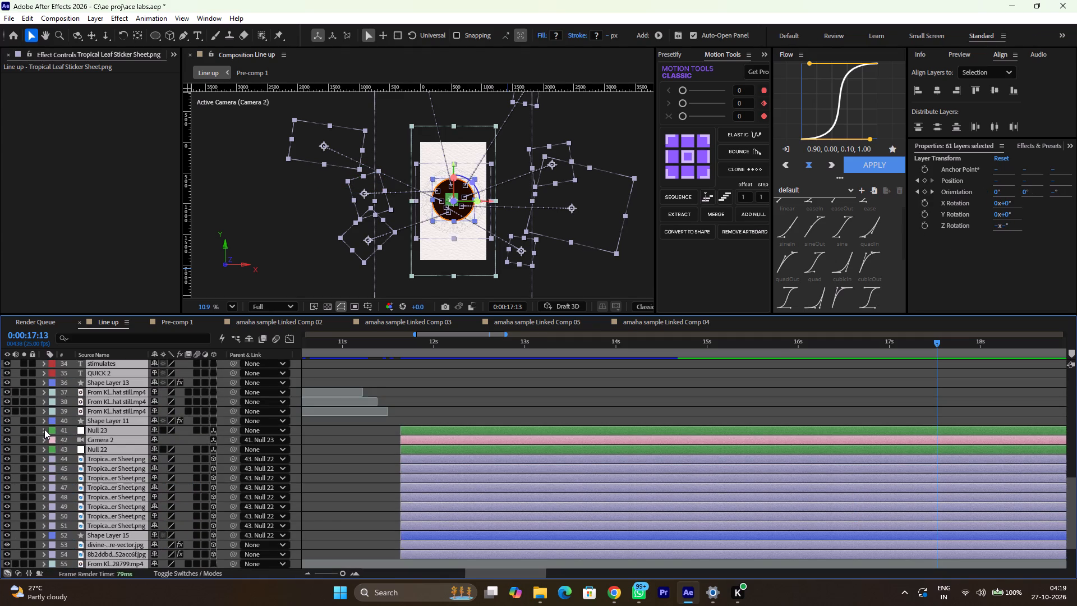
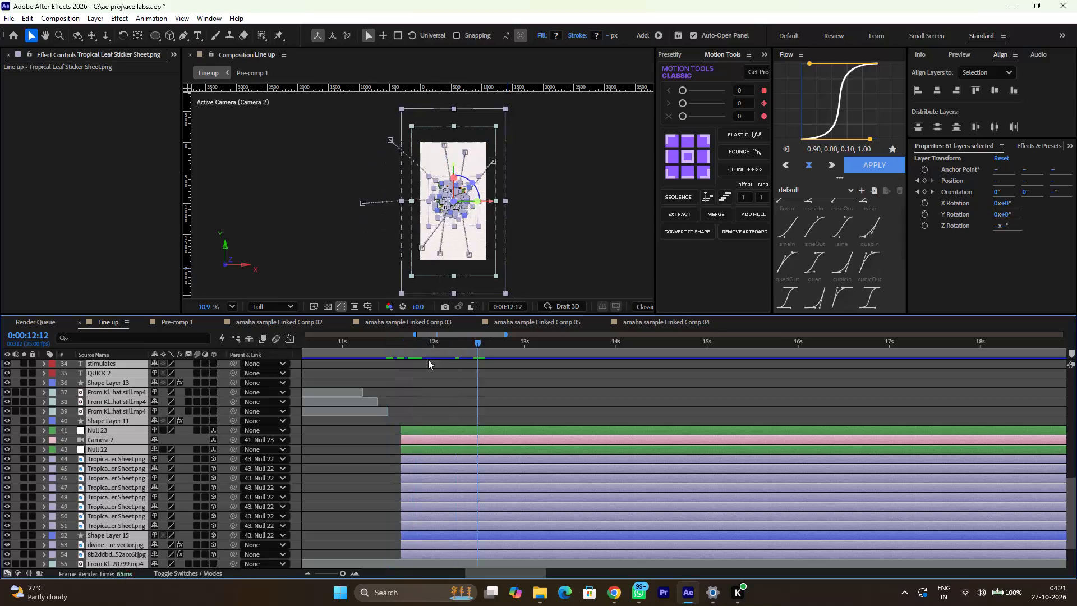
Deselect all layers and play back the leaf animation from 0:00:11:14 to about 0:00:16:09.
click(396, 369)
key(space)
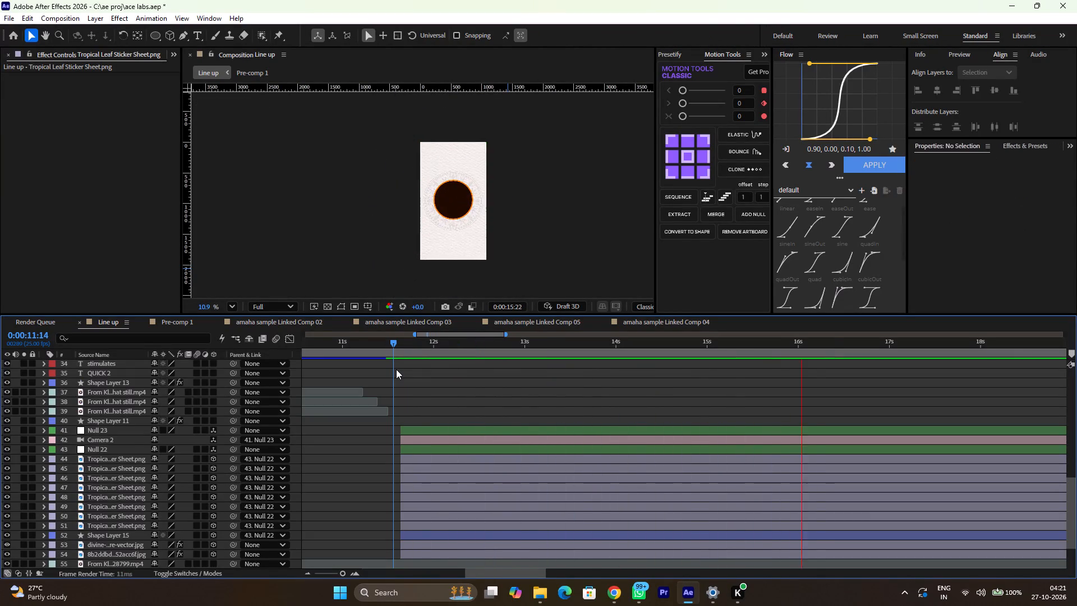
key(space)
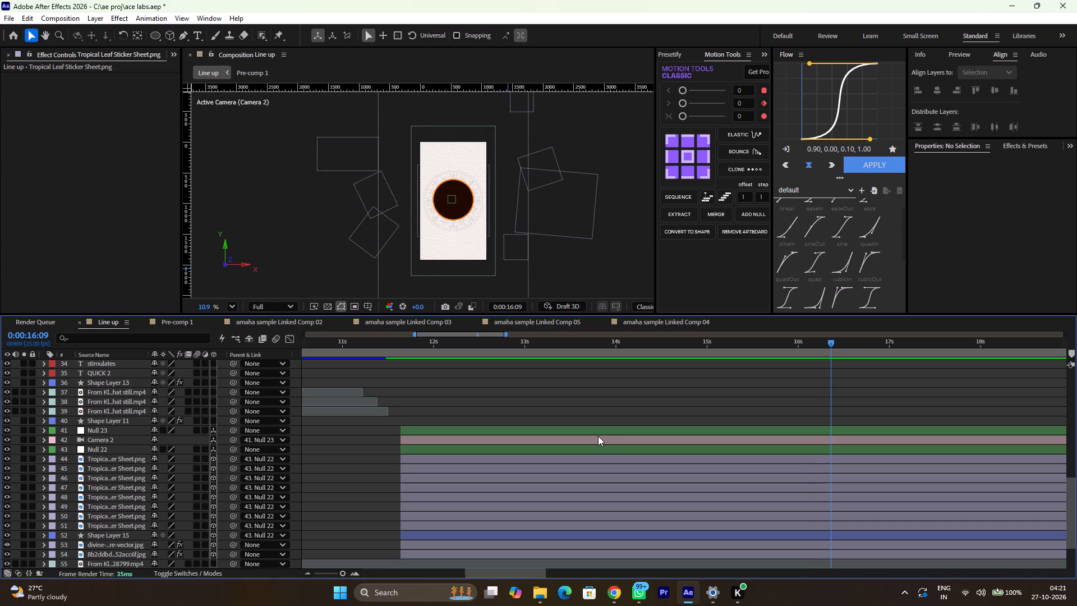
Enable motion blur on all layers of the Line up composition, leaving no layer selected.
key(ctrl+a)
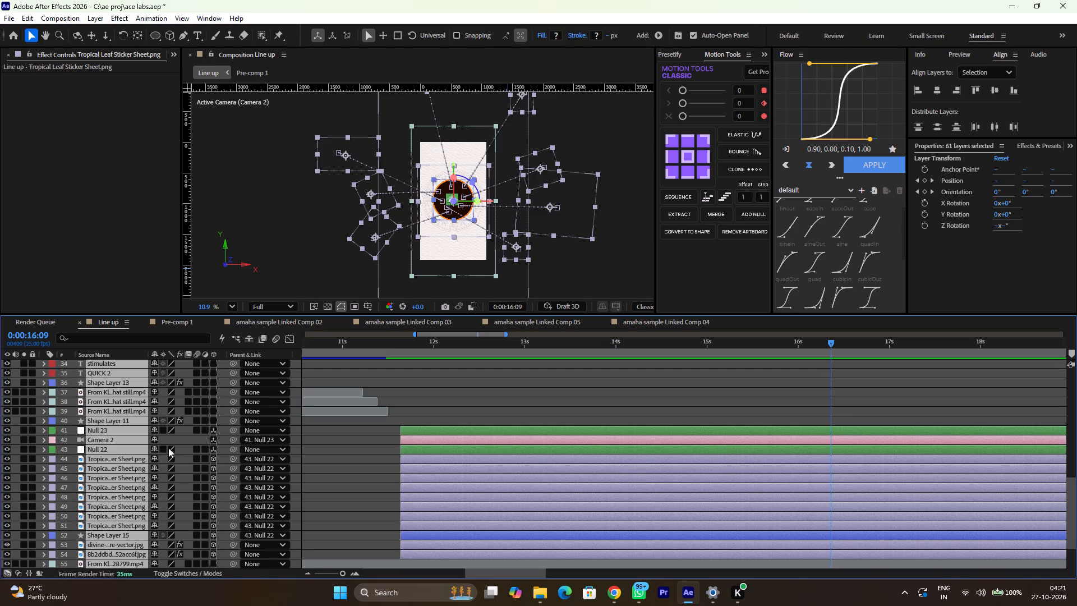
click(193, 448)
click(698, 390)
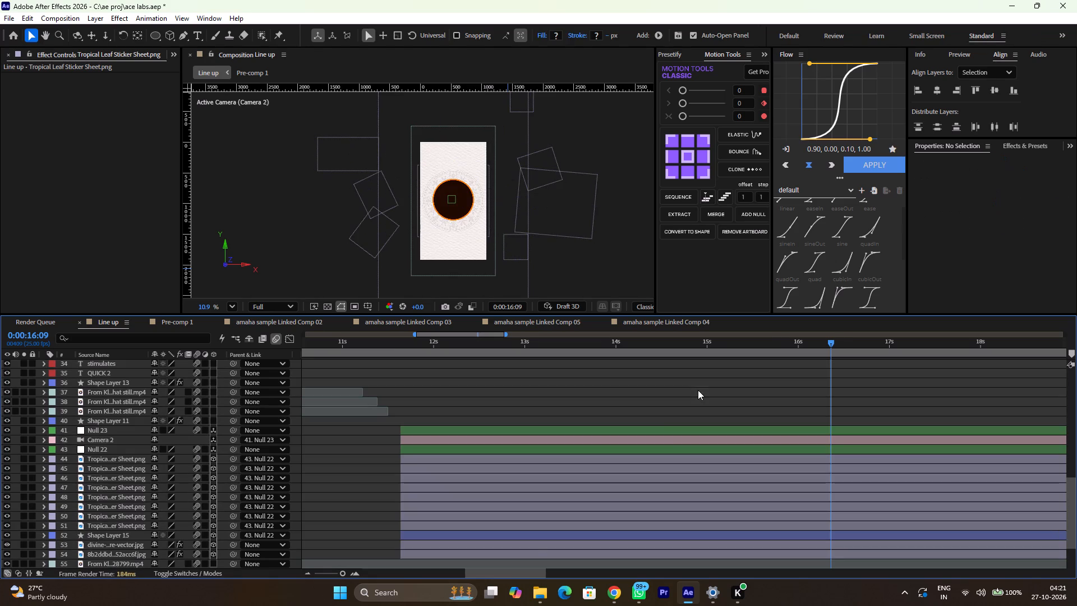
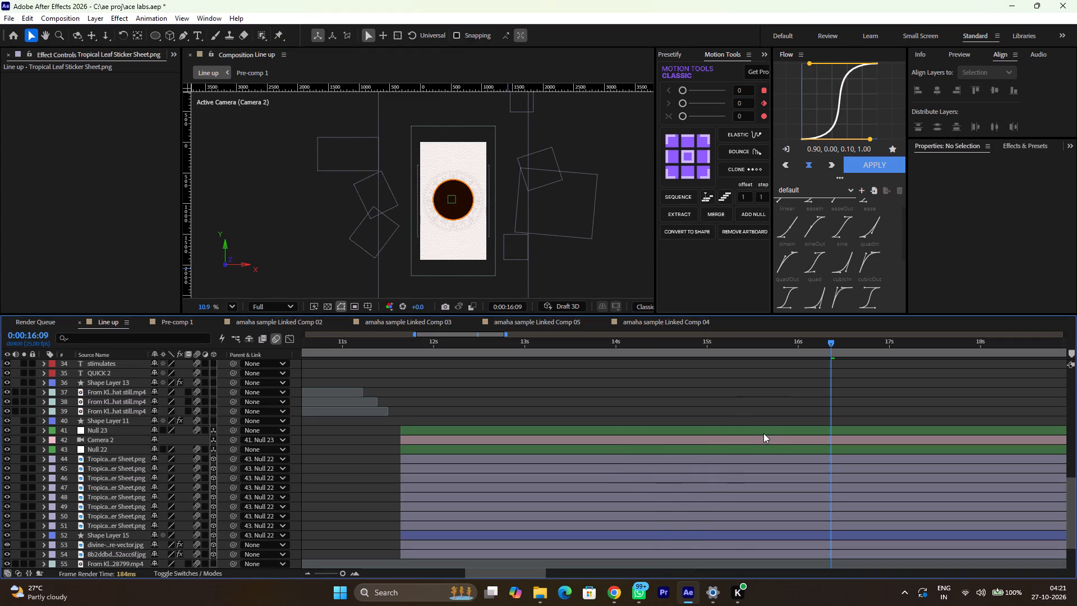
Add the pngtree shilajit resin bowl image to the Line up composition, placing its layer directly below Null 22 and above the leaf layers.
ctrl+scroll(467, 176, up, 1)
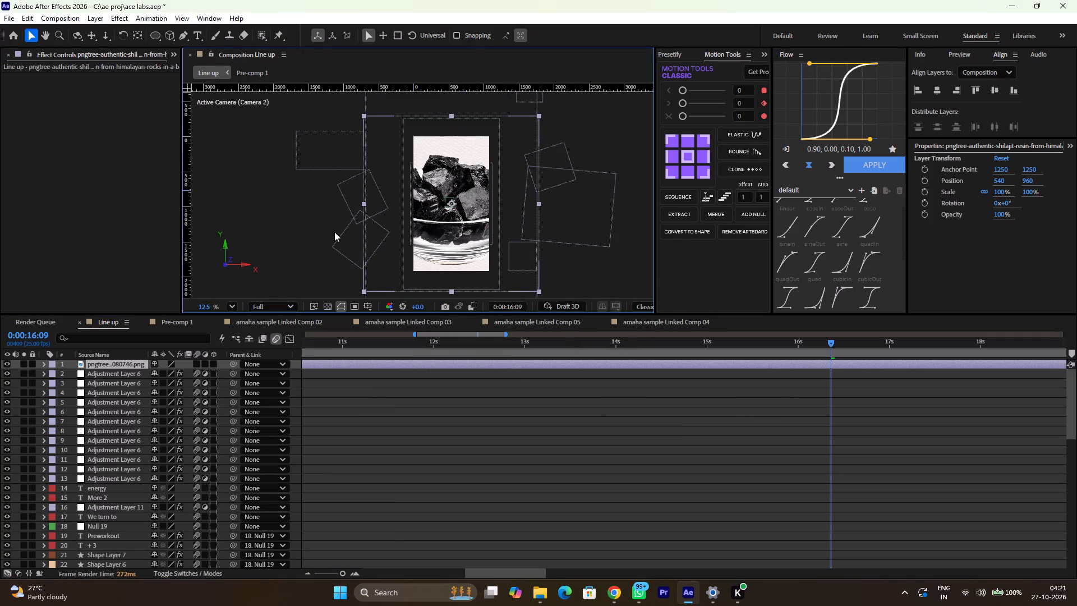
drag(116, 368, 119, 588)
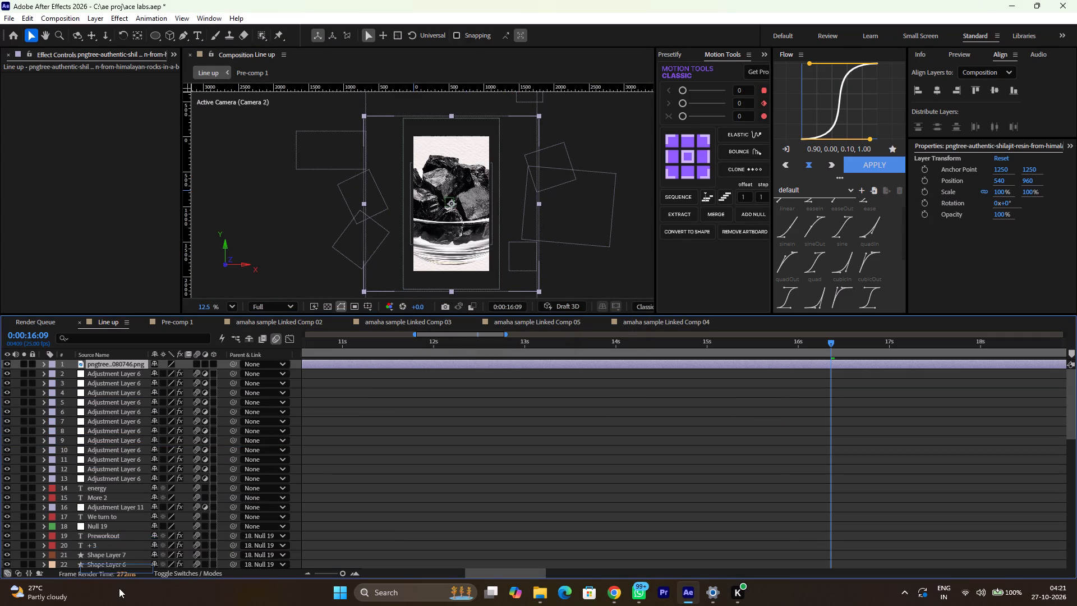
drag(119, 588, 127, 568)
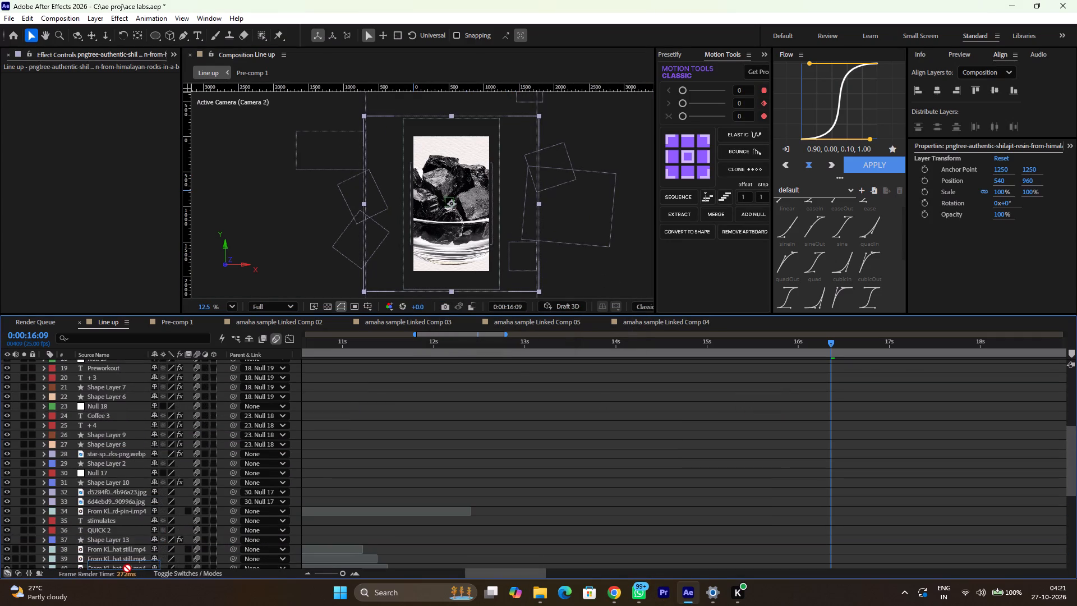
drag(127, 568, 132, 400)
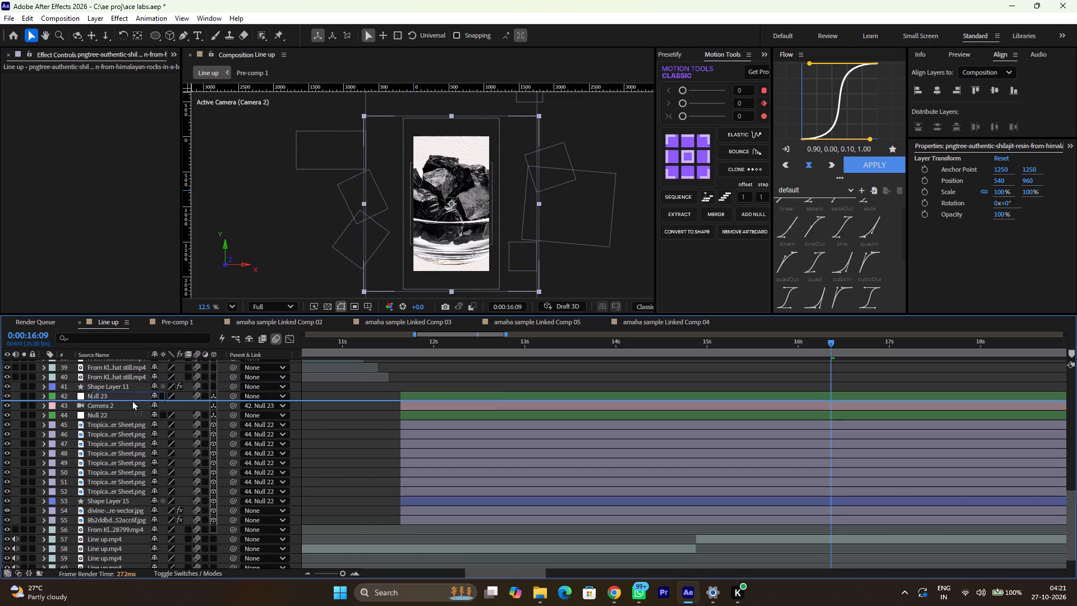
drag(132, 400, 134, 416)
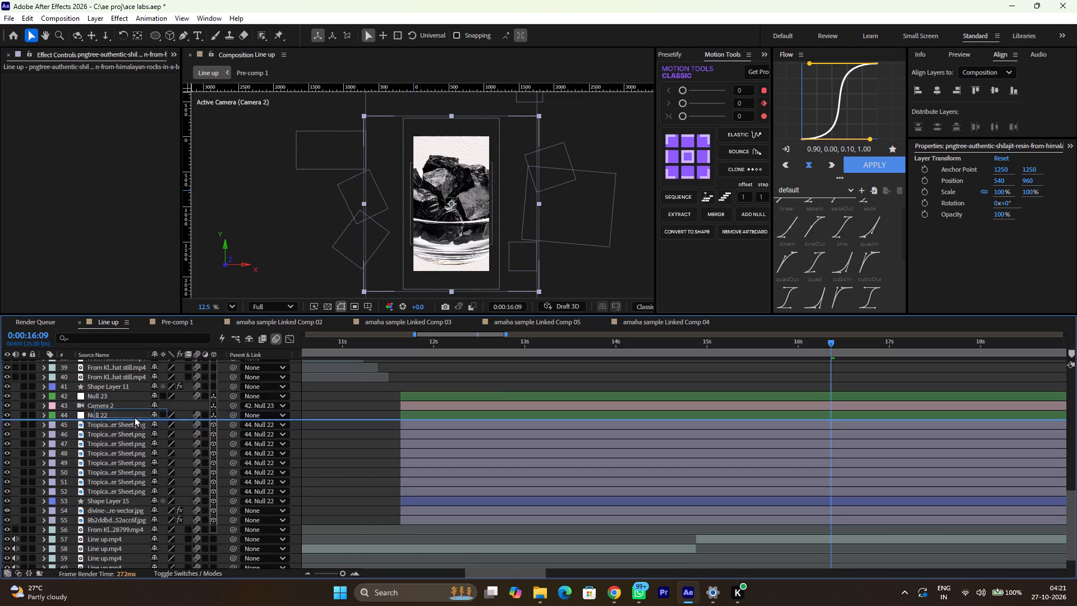
drag(134, 416, 135, 417)
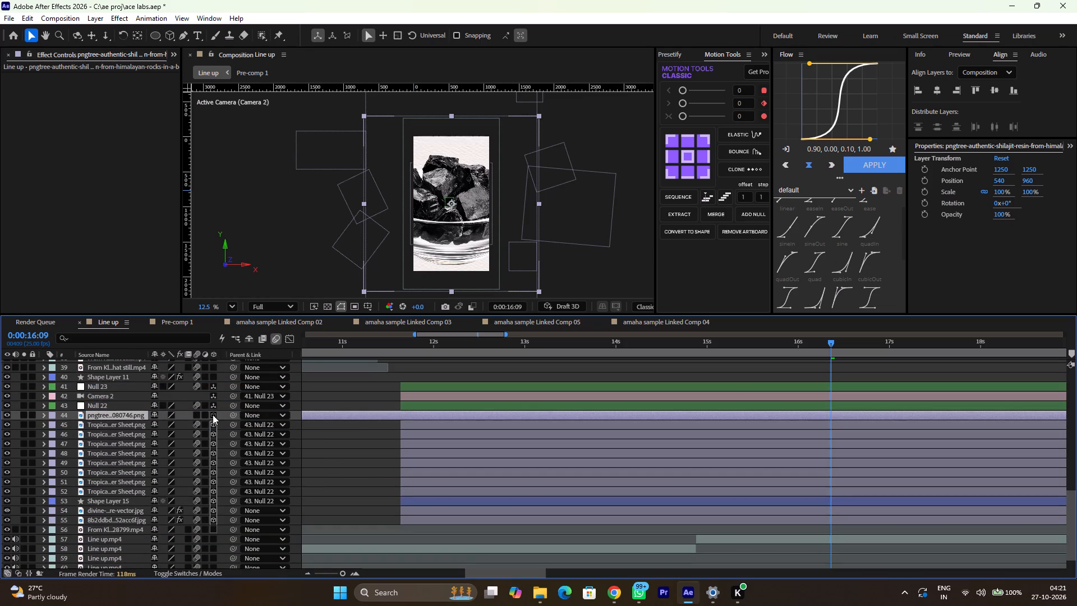
Make the resin bowl layer 3D and scale it uniformly to 13% so it fits inside the dark circle.
click(213, 415)
scroll(513, 267, down, 1)
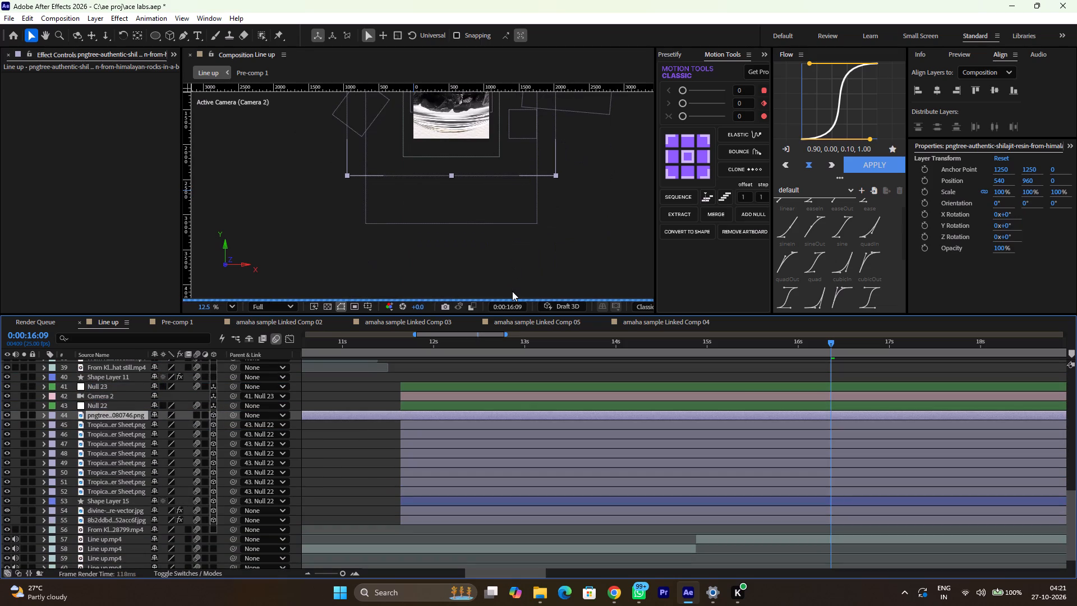
scroll(487, 194, up, 1)
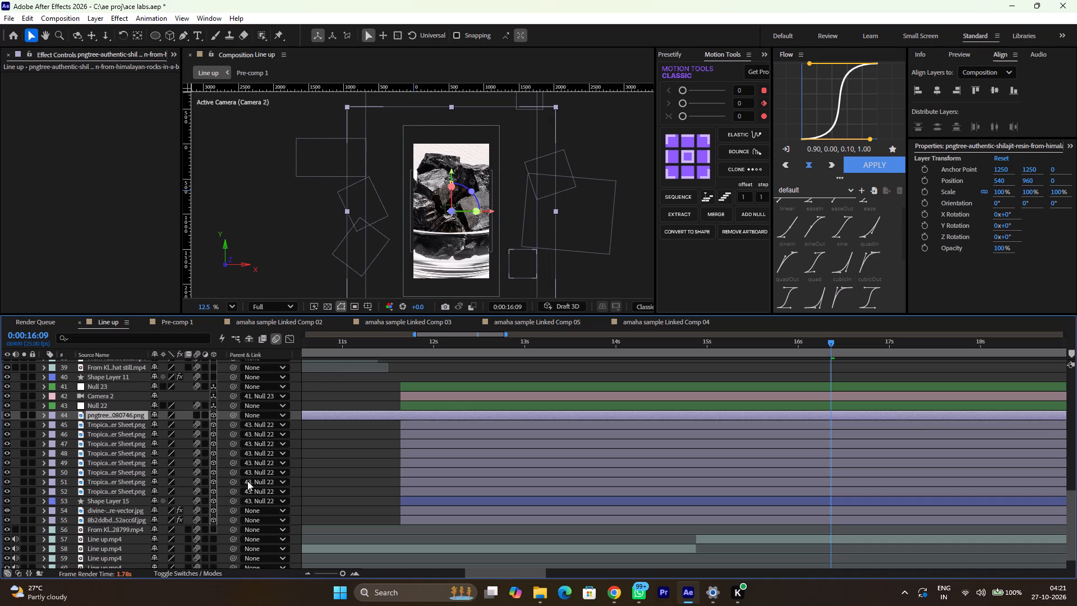
key(s)
click(172, 429)
drag(171, 426, 116, 429)
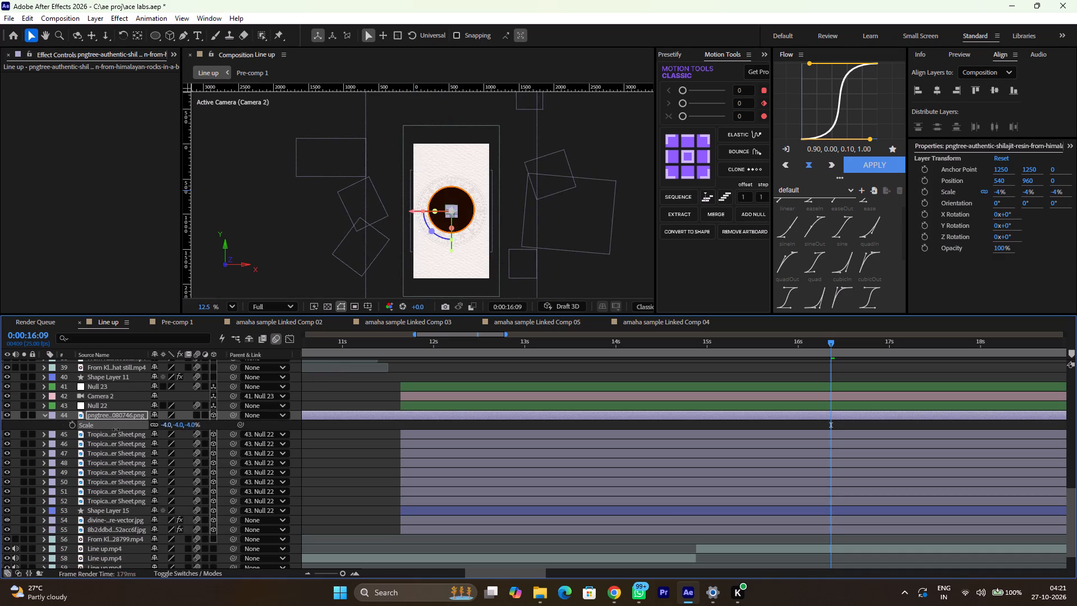
drag(116, 429, 125, 429)
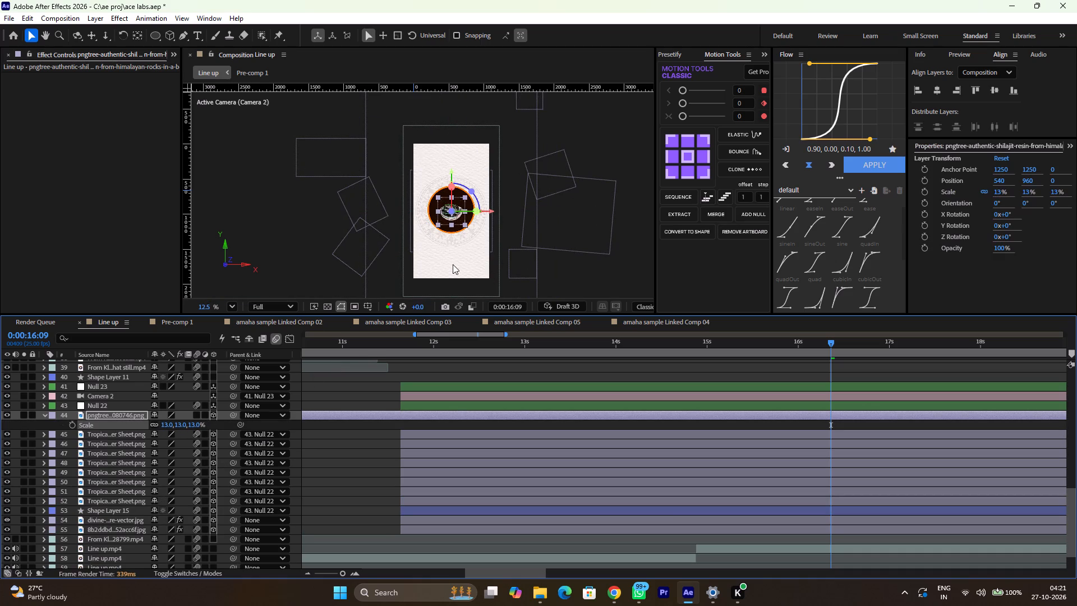
Draw an elliptical mask on the resin bowl layer, loosely enclosing the whole bowl.
ctrl+scroll(453, 264, up, 6)
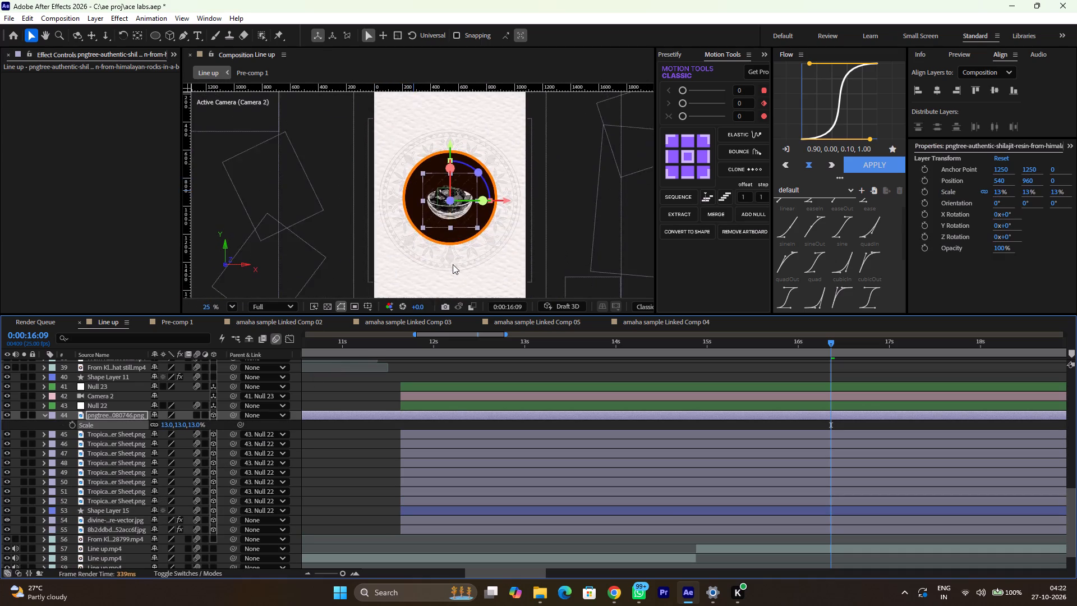
ctrl+scroll(453, 264, up, 4)
scroll(453, 264, down, 1)
scroll(453, 264, up, 4)
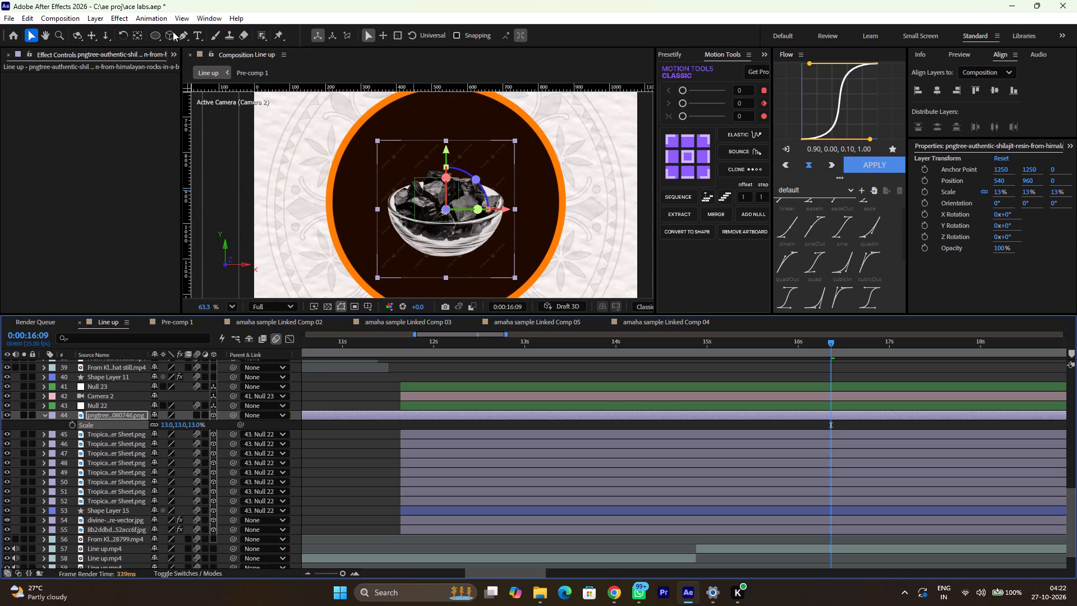
drag(158, 33, 378, 157)
drag(378, 157, 521, 262)
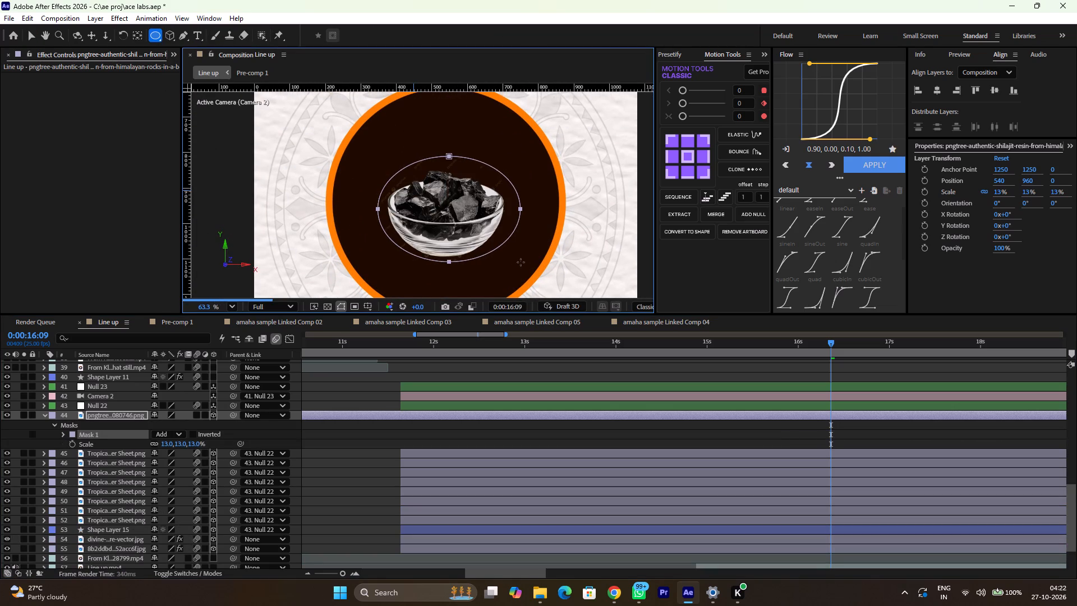
drag(521, 262, 516, 268)
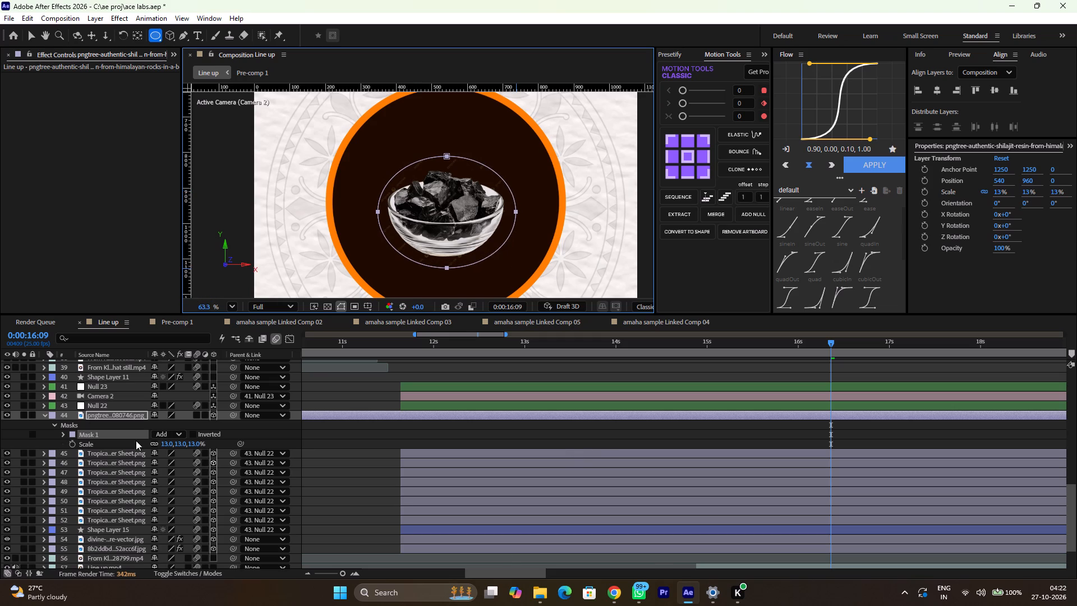
Raise the feather of the resin bowl layer's Mask 1 to about 967 pixels.
click(61, 437)
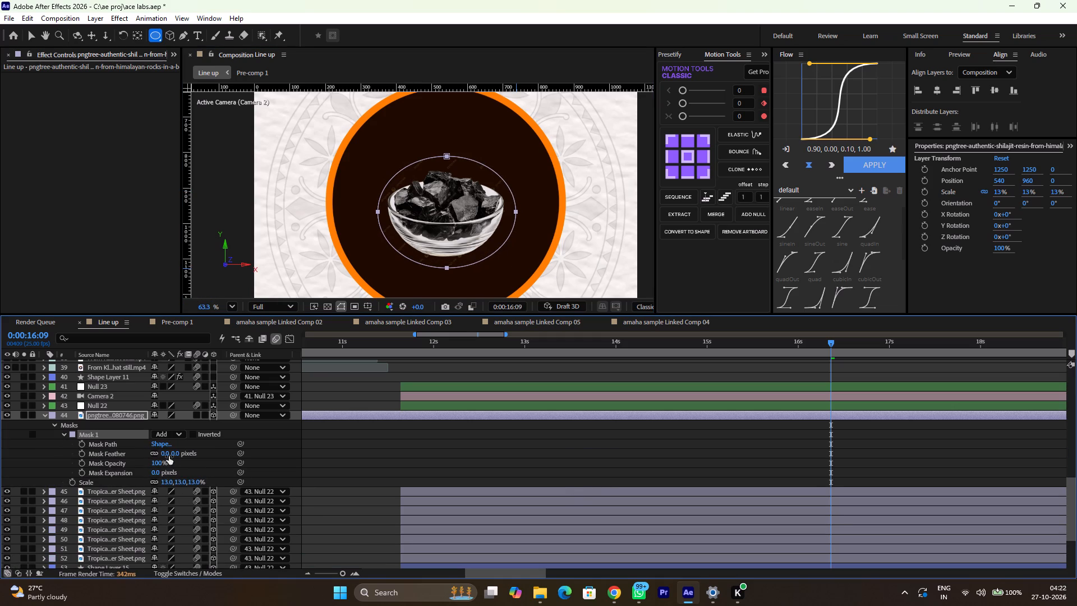
drag(164, 452, 293, 460)
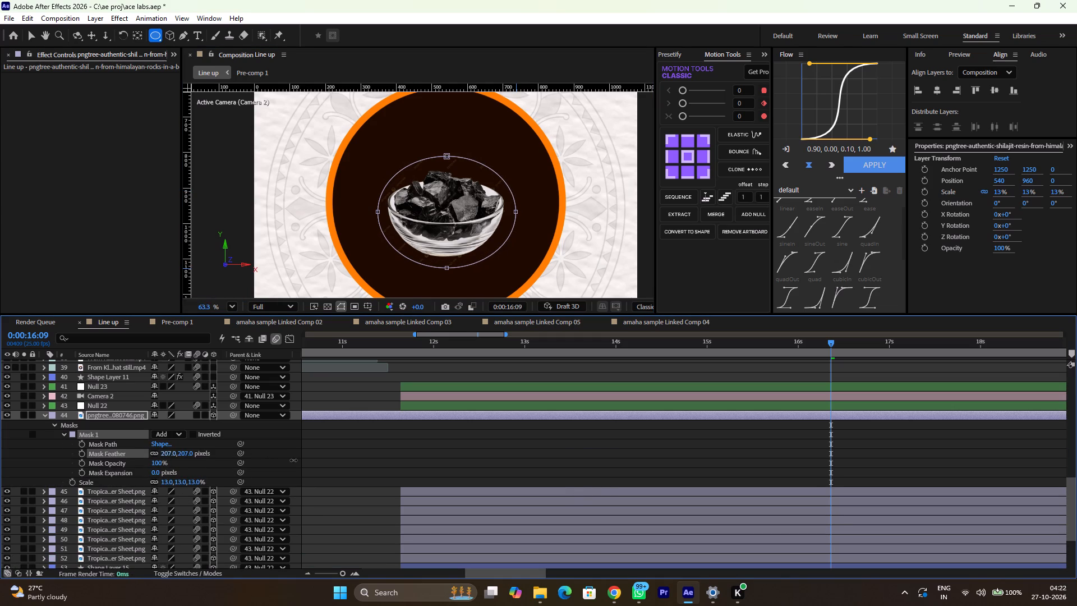
drag(293, 460, 297, 461)
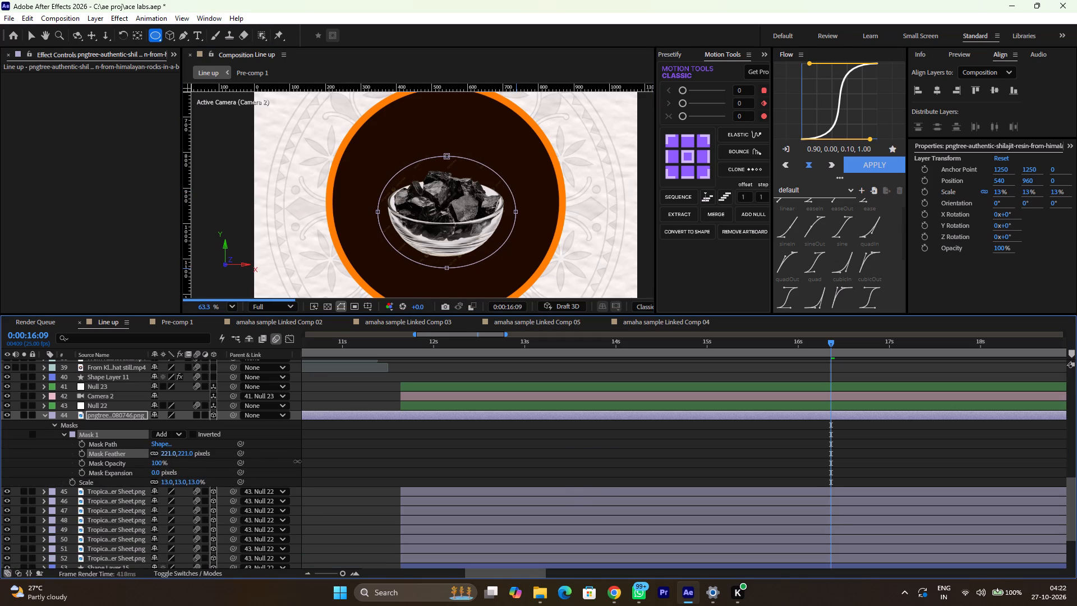
drag(297, 461, 399, 448)
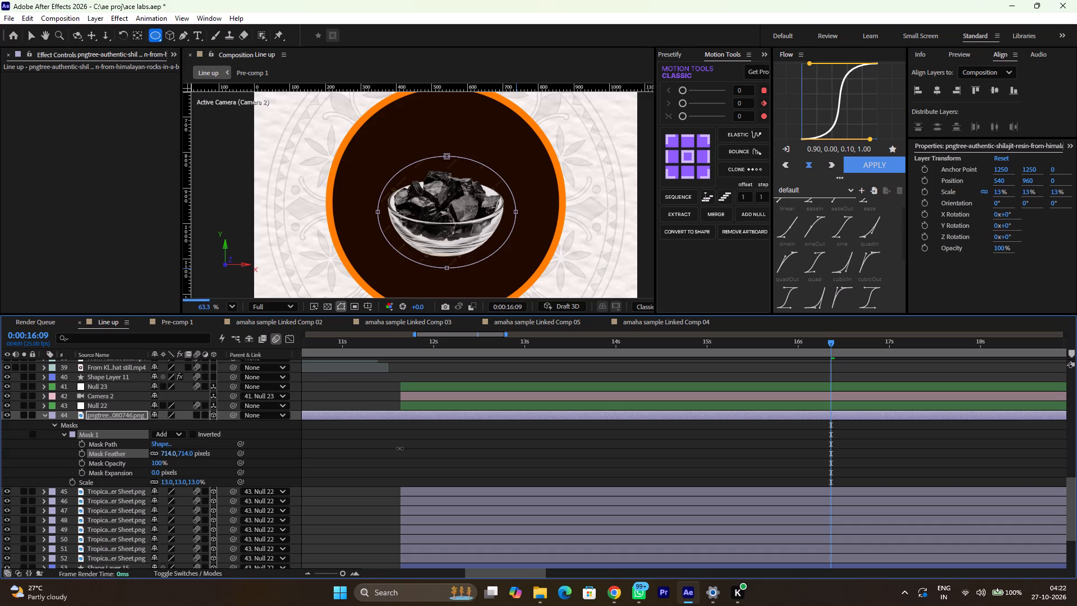
drag(399, 448, 403, 448)
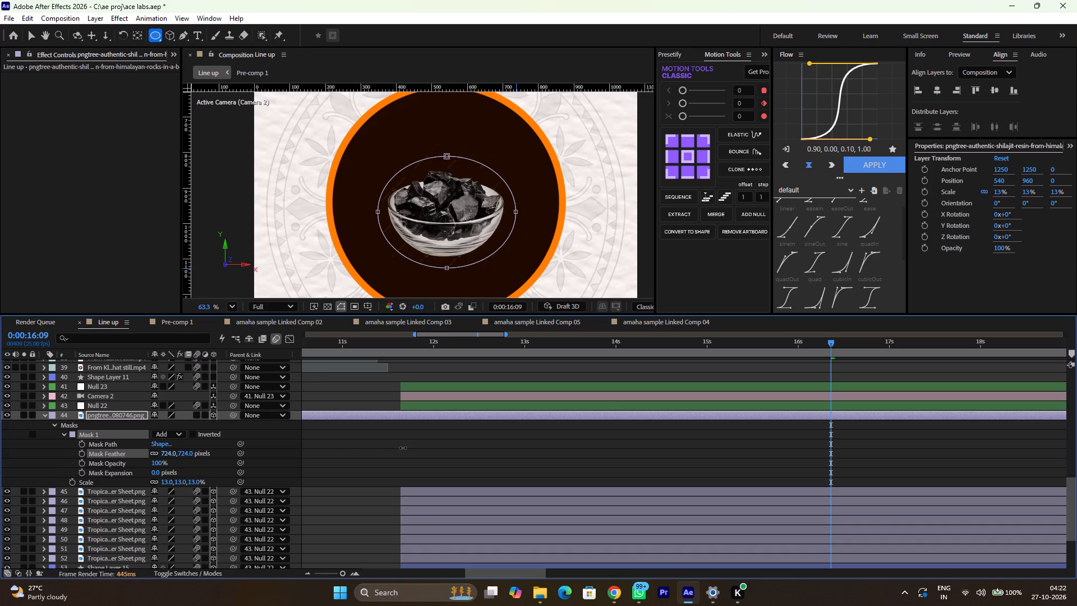
drag(403, 448, 544, 451)
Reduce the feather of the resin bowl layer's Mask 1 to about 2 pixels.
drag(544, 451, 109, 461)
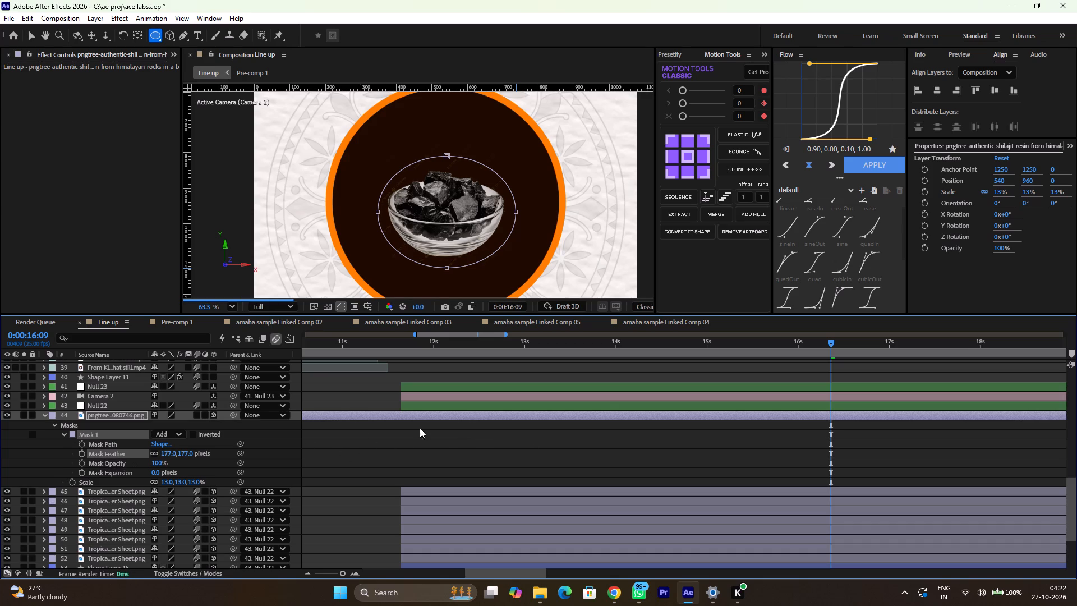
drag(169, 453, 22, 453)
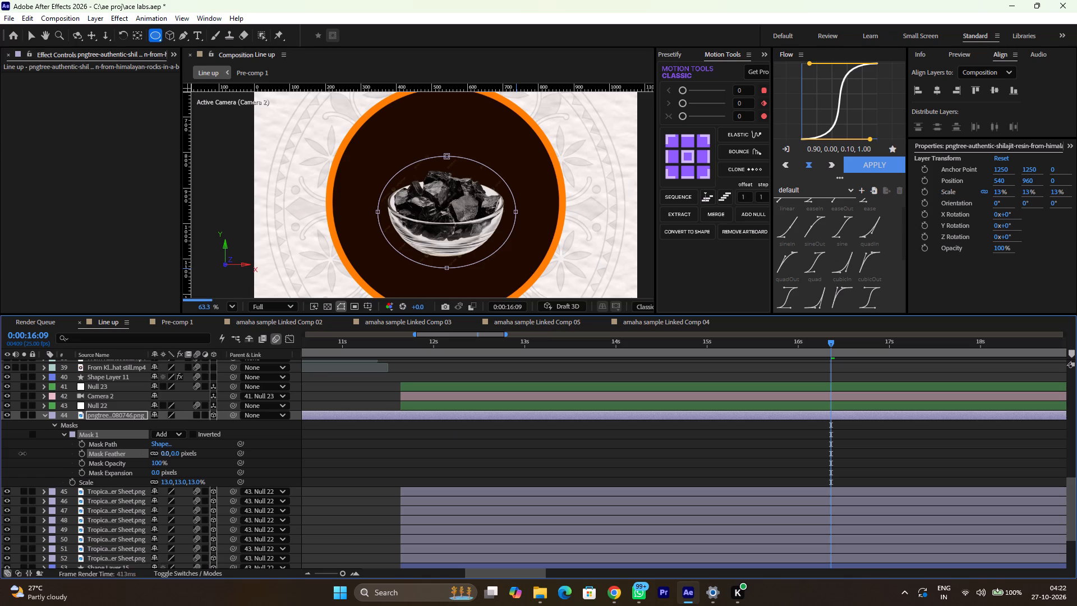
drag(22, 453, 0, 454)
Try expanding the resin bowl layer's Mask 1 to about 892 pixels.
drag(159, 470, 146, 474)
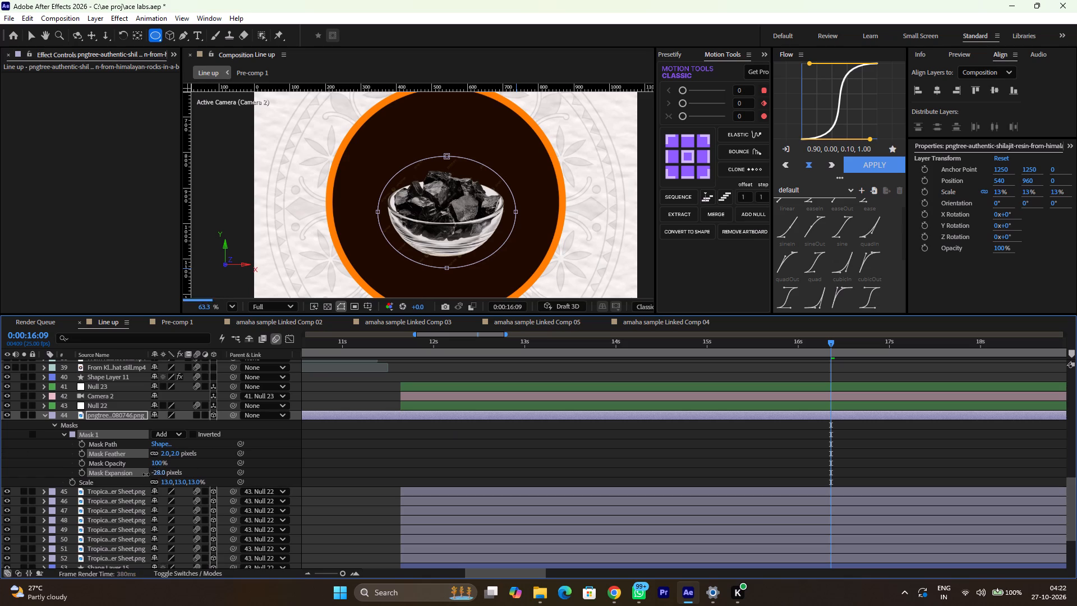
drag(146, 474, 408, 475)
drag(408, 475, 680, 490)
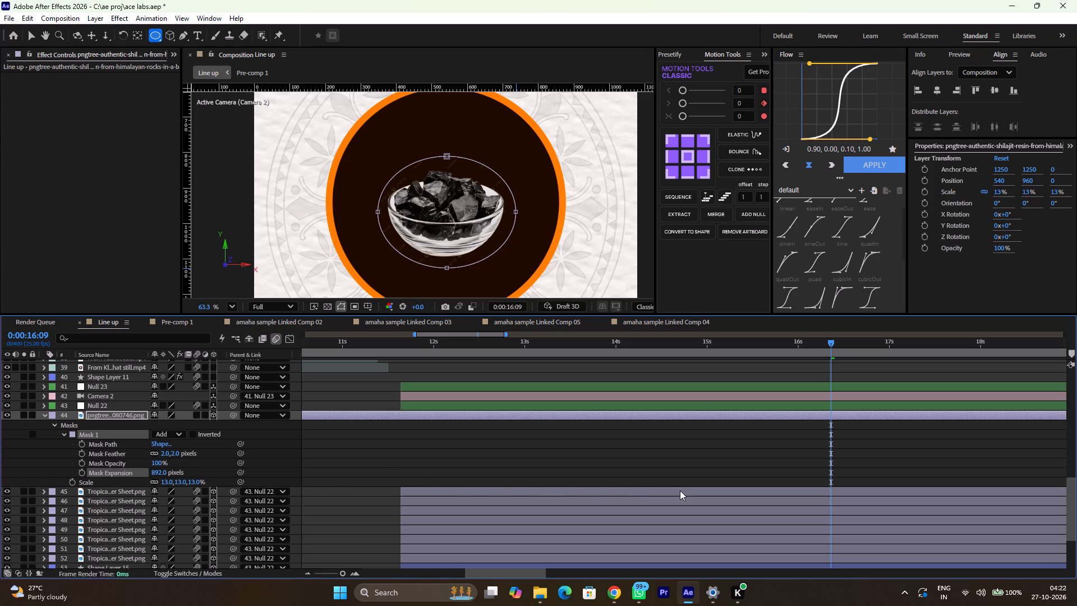
Set the composition preview resolution to Third.
click(283, 305)
click(274, 375)
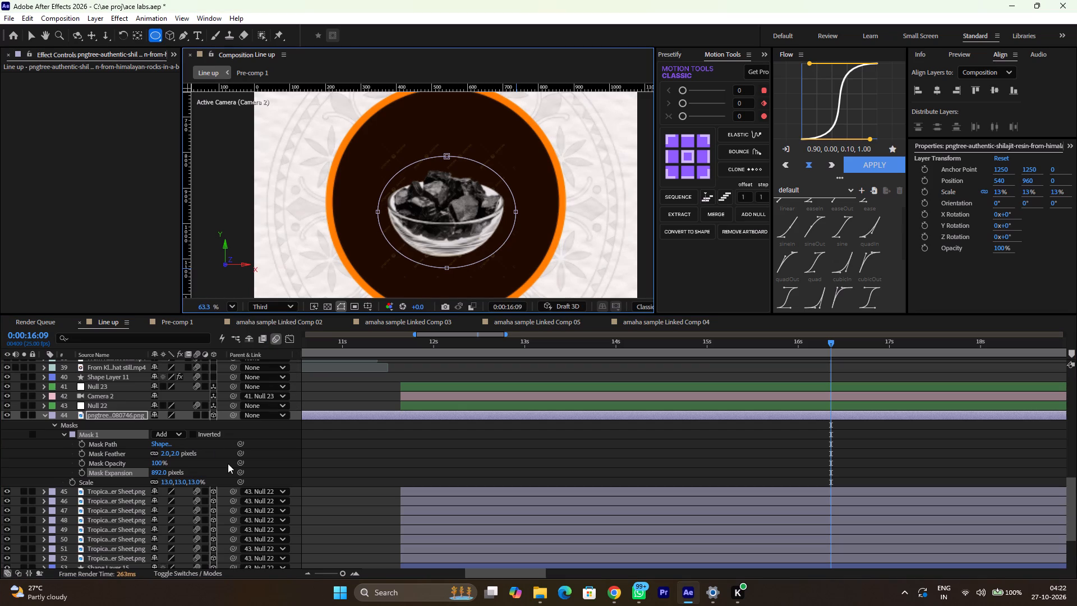
Contract the resin bowl layer's Mask 1 to an expansion of about -138 pixels.
drag(158, 475, 50, 478)
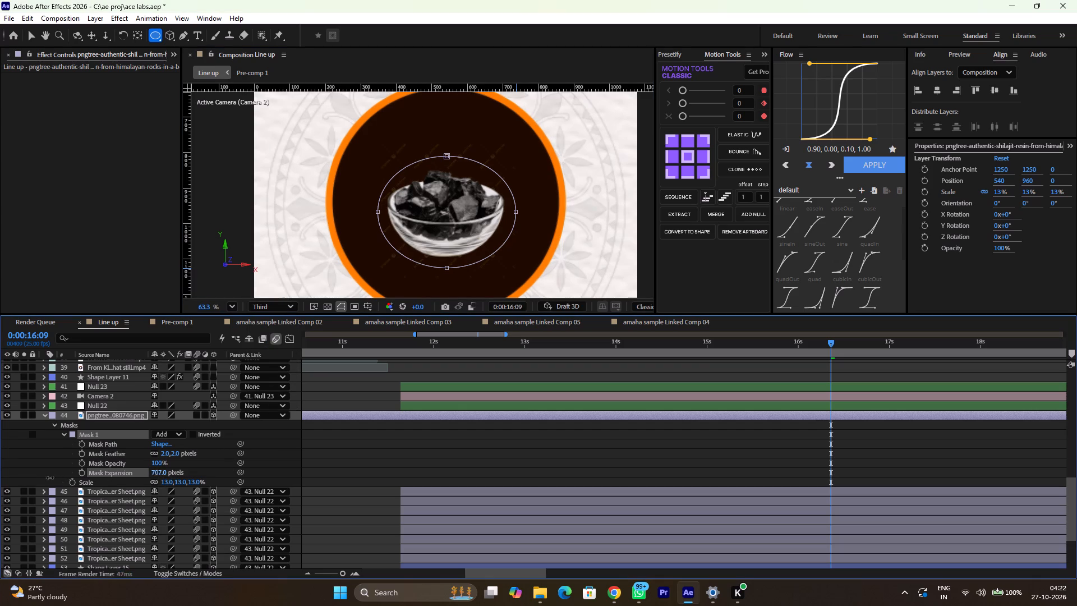
drag(50, 478, 1, 484)
drag(158, 474, 110, 477)
drag(110, 477, 0, 535)
drag(158, 470, 36, 552)
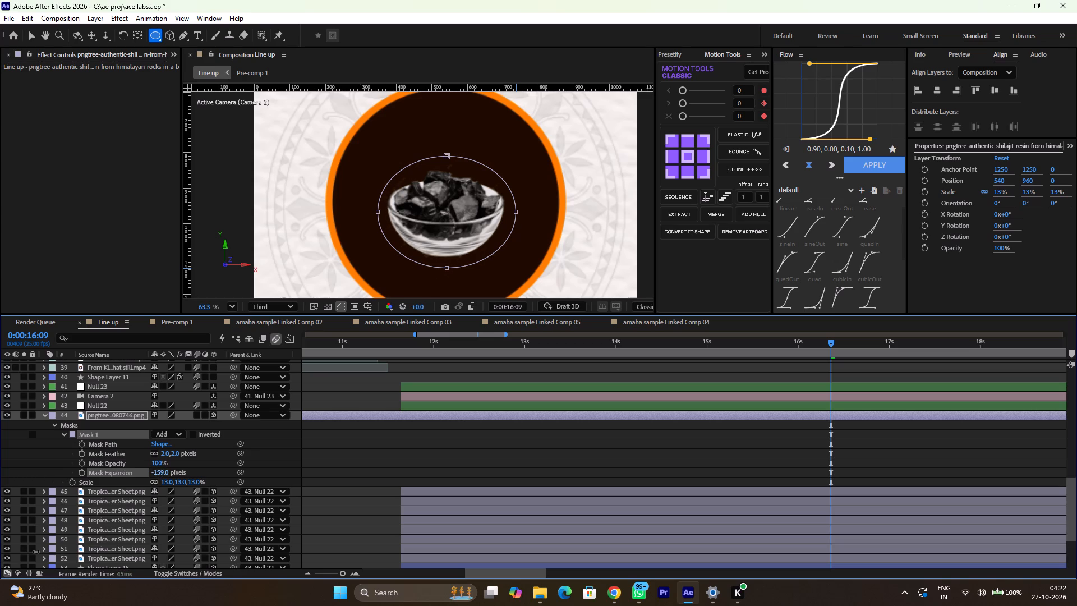
drag(36, 552, 46, 550)
Set the feather of the resin bowl layer's Mask 1 to about 113 pixels.
drag(175, 452, 311, 456)
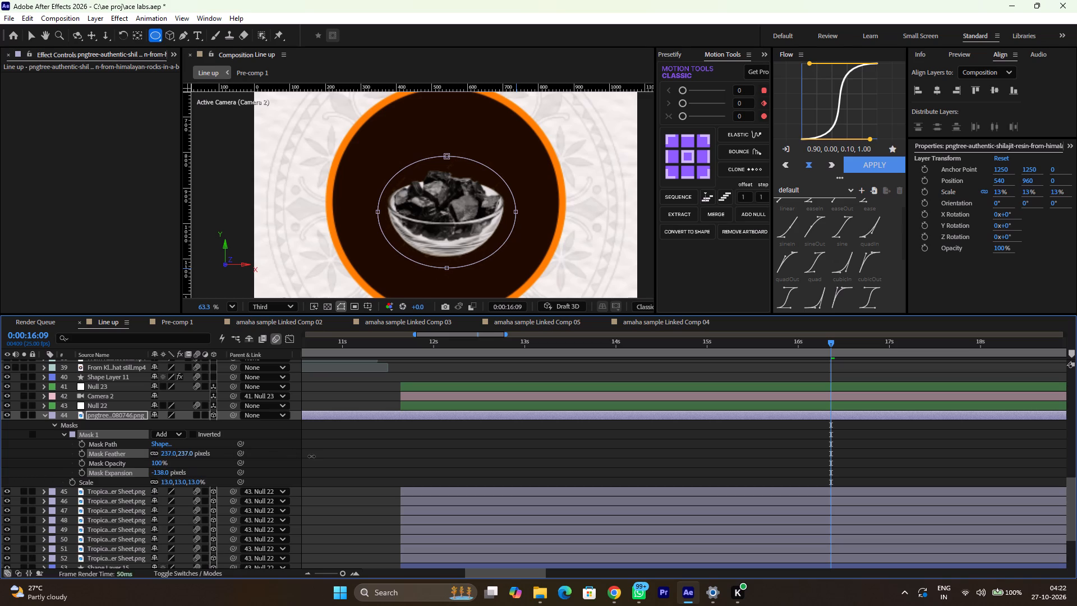
drag(311, 456, 243, 457)
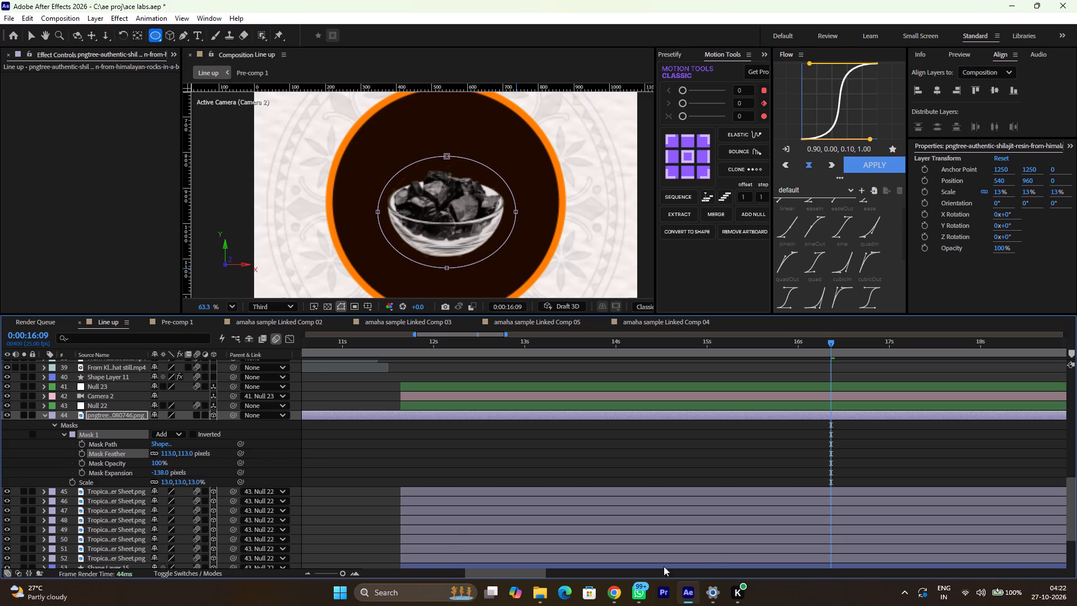